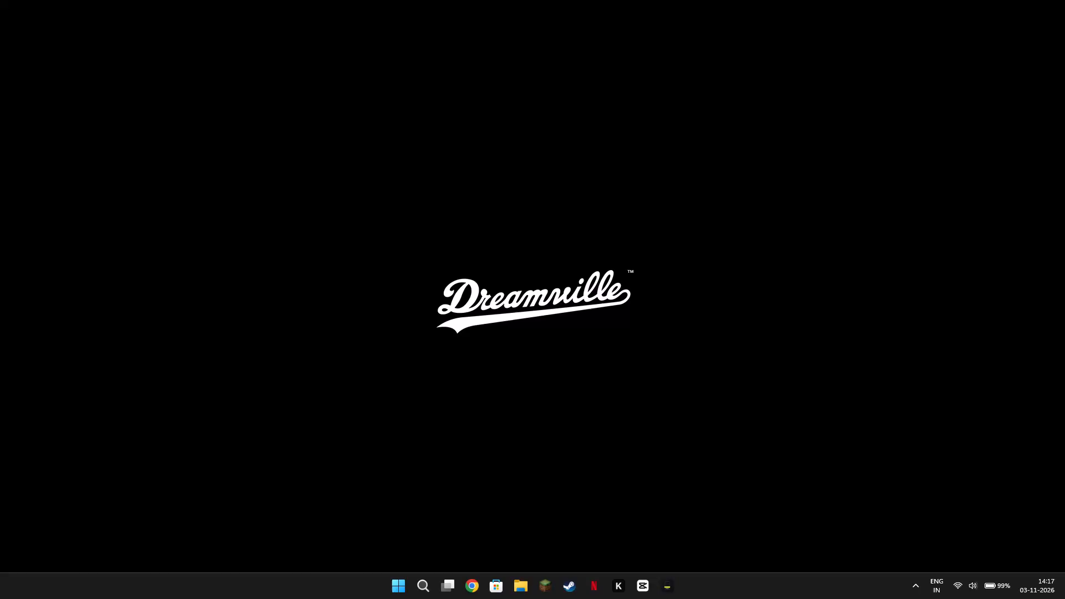
# Switch to Google Chrome and open the saved dashboard shortcut for the dev-weawear WordPress admin site.
pyautogui.click(466, 598)
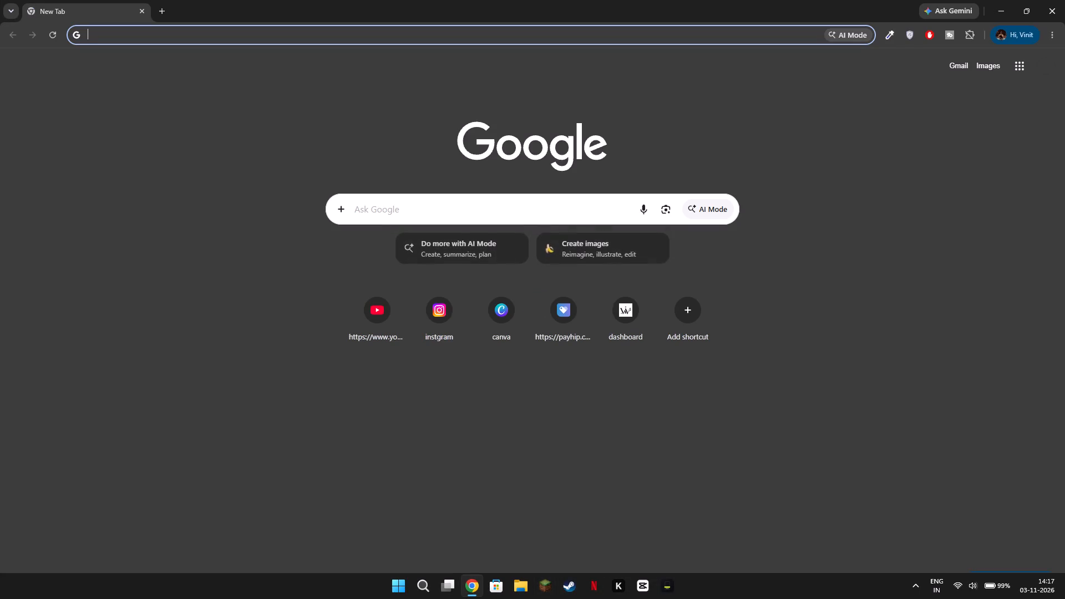
pyautogui.click(633, 321)
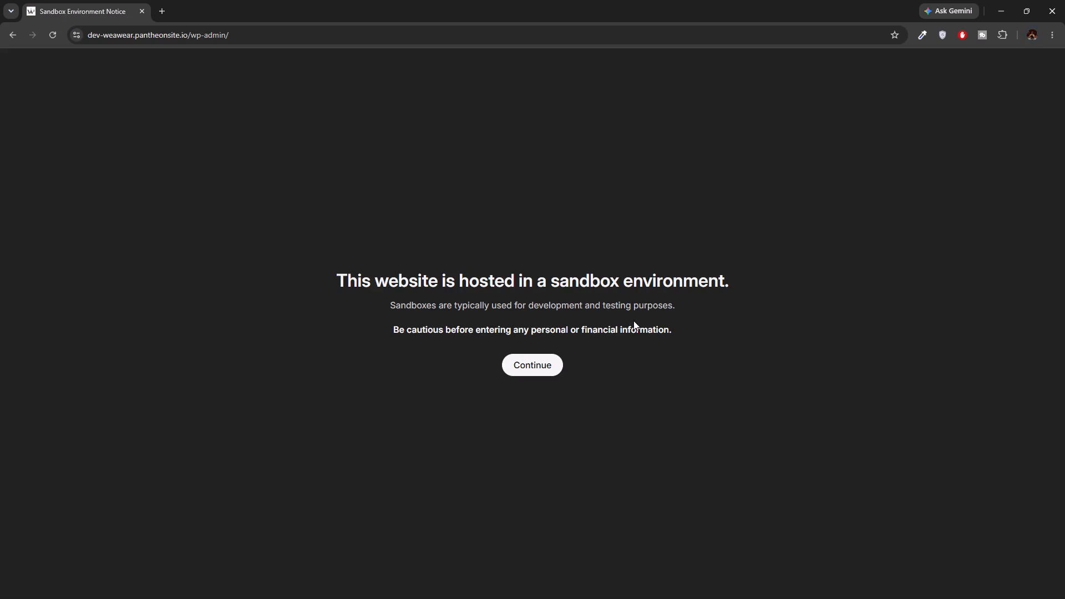
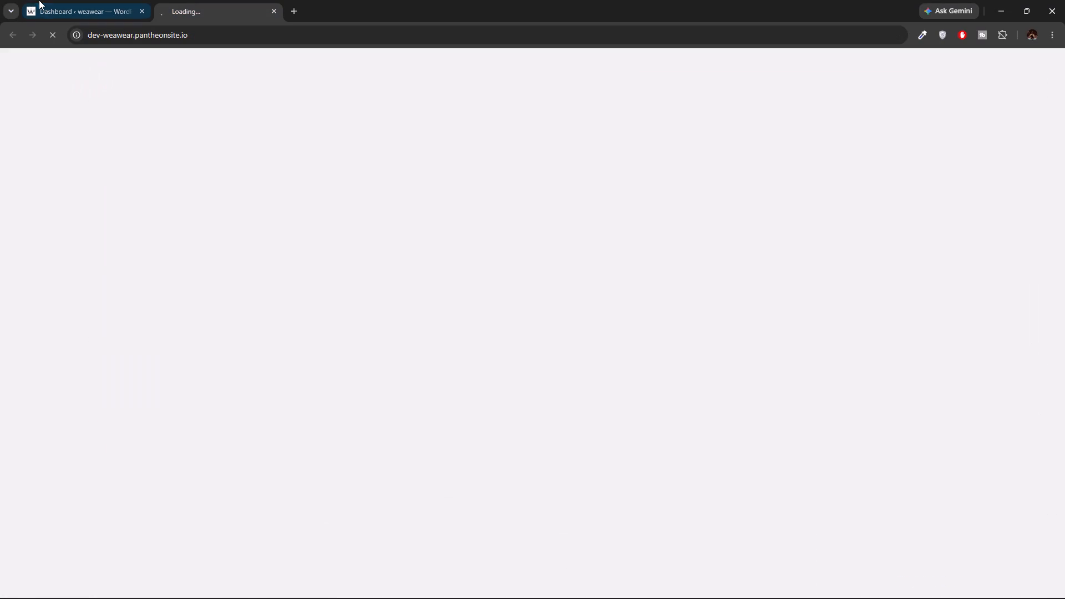
# Open the About page of the weawear site's front end and review its layout from the banner down to the footer.
pyautogui.click(38, 0)
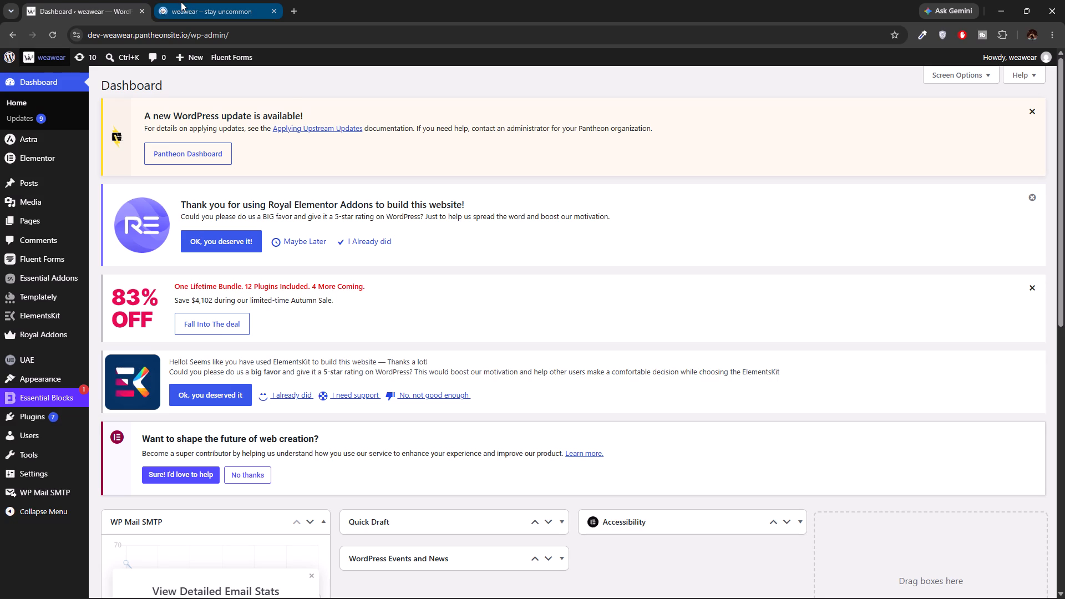
pyautogui.click(181, 2)
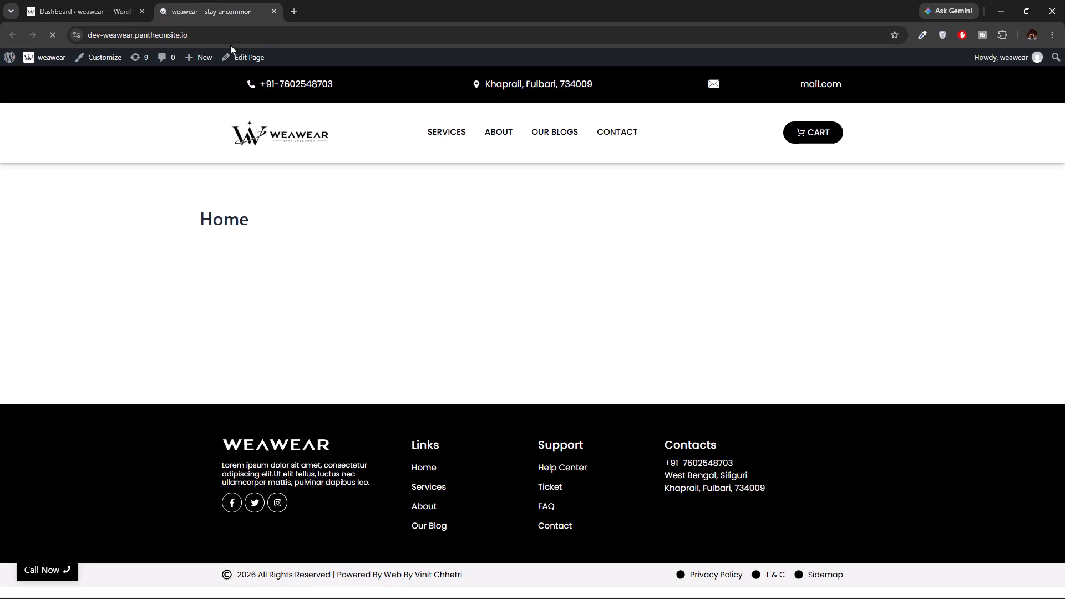
pyautogui.click(499, 144)
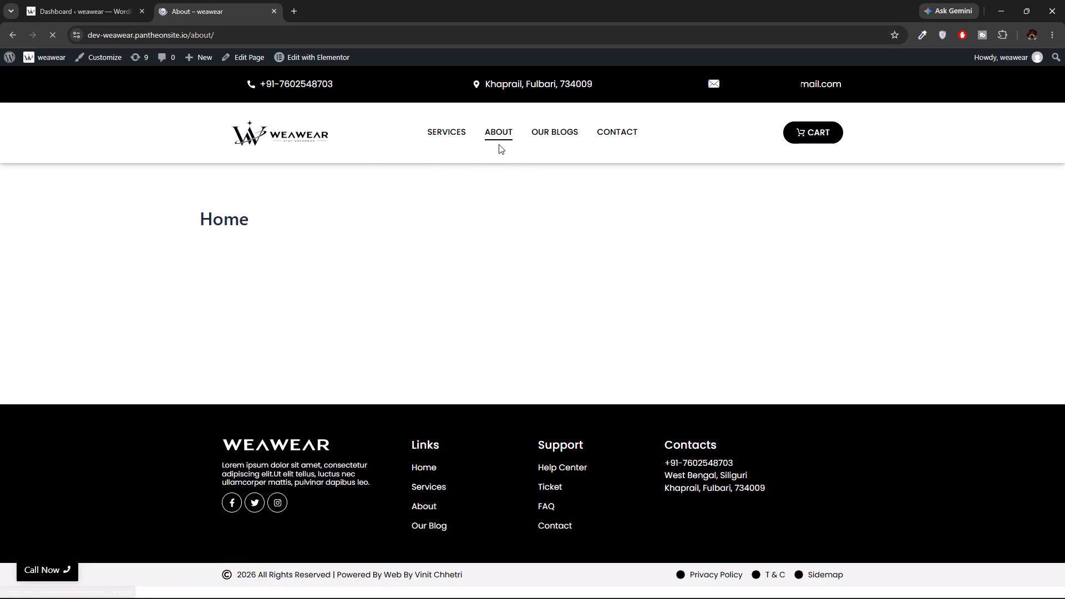
pyautogui.scroll(-3, 522, 285)
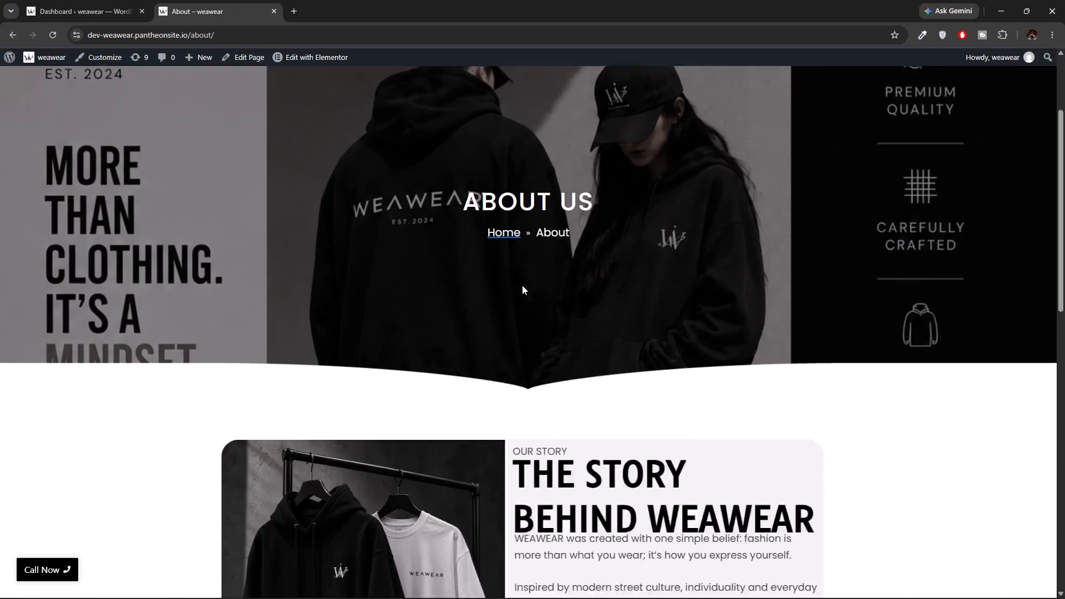
pyautogui.scroll(-6, 522, 285)
pyautogui.scroll(1, 522, 285)
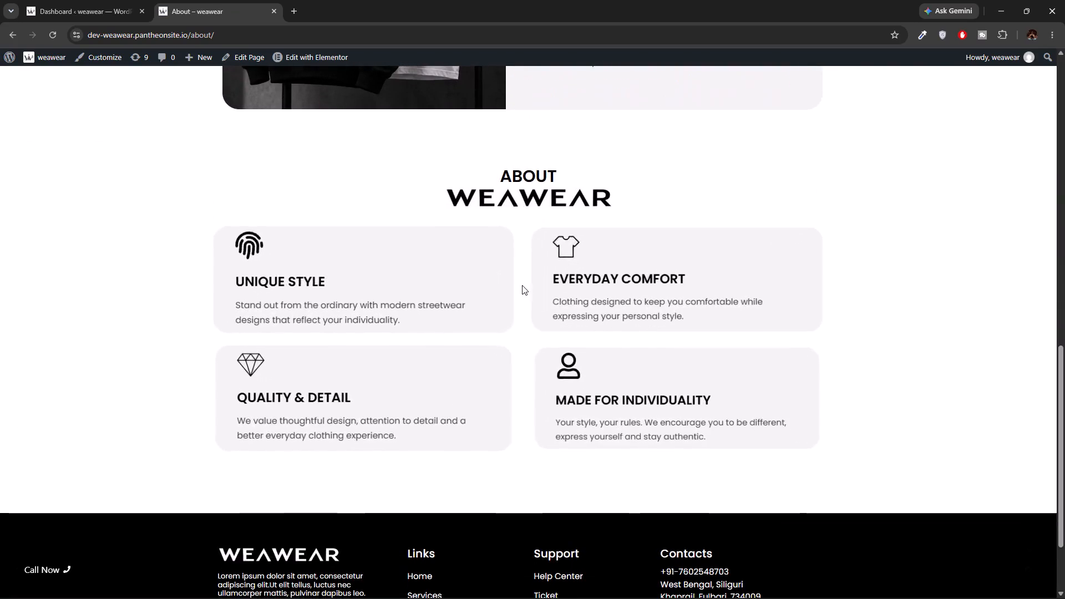
pyautogui.scroll(1, 522, 285)
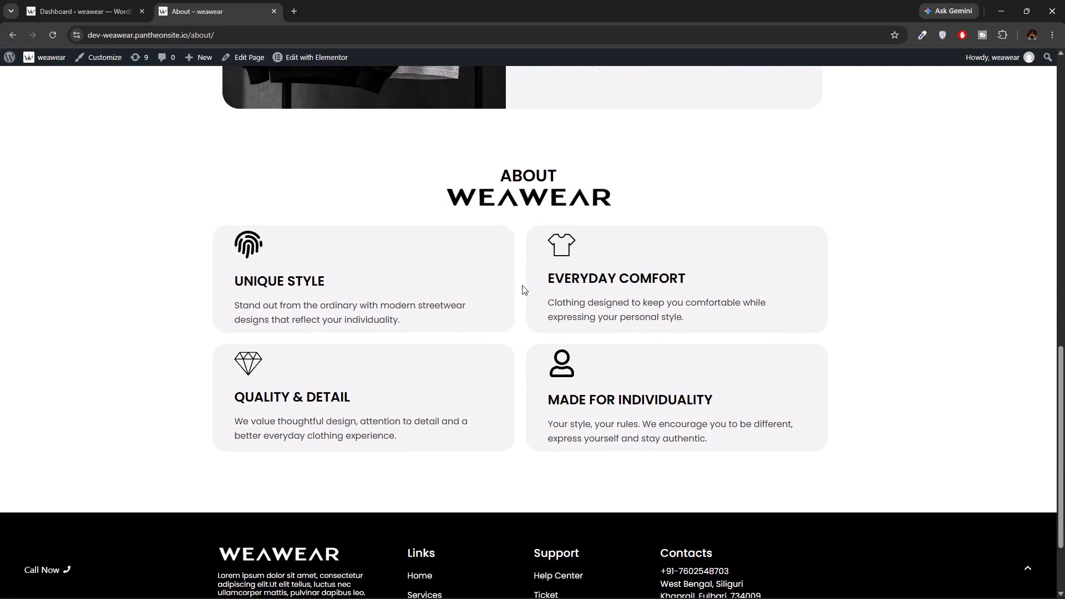
pyautogui.scroll(1, 522, 285)
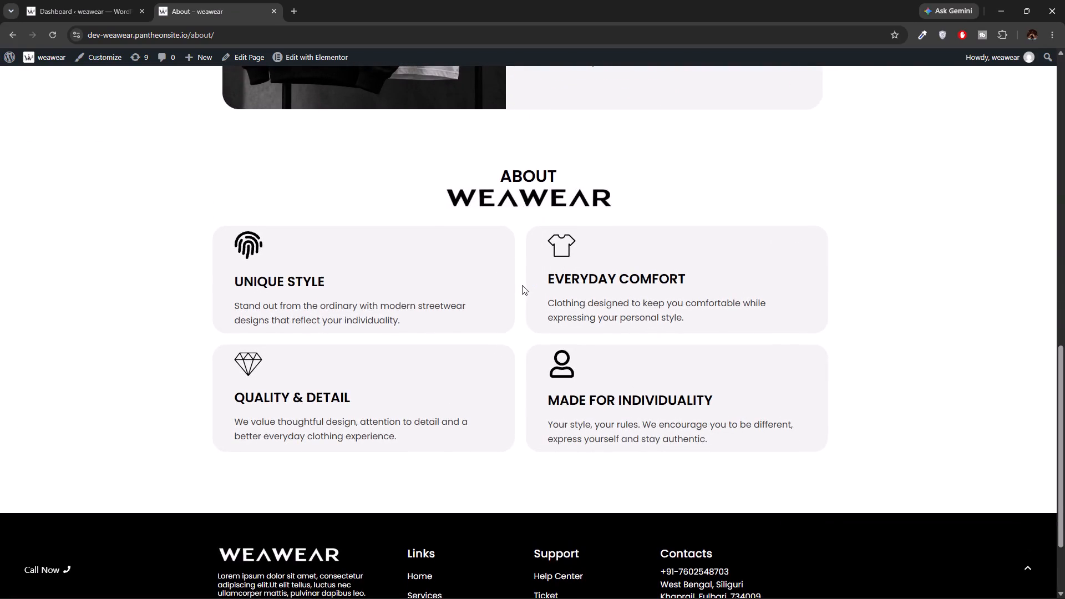
pyautogui.scroll(1, 522, 285)
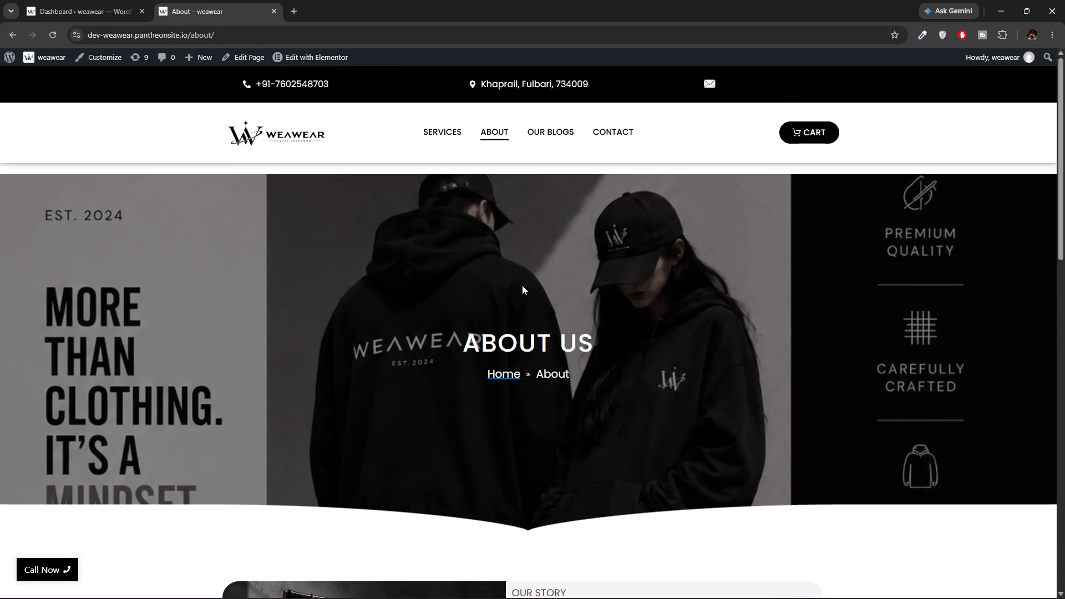
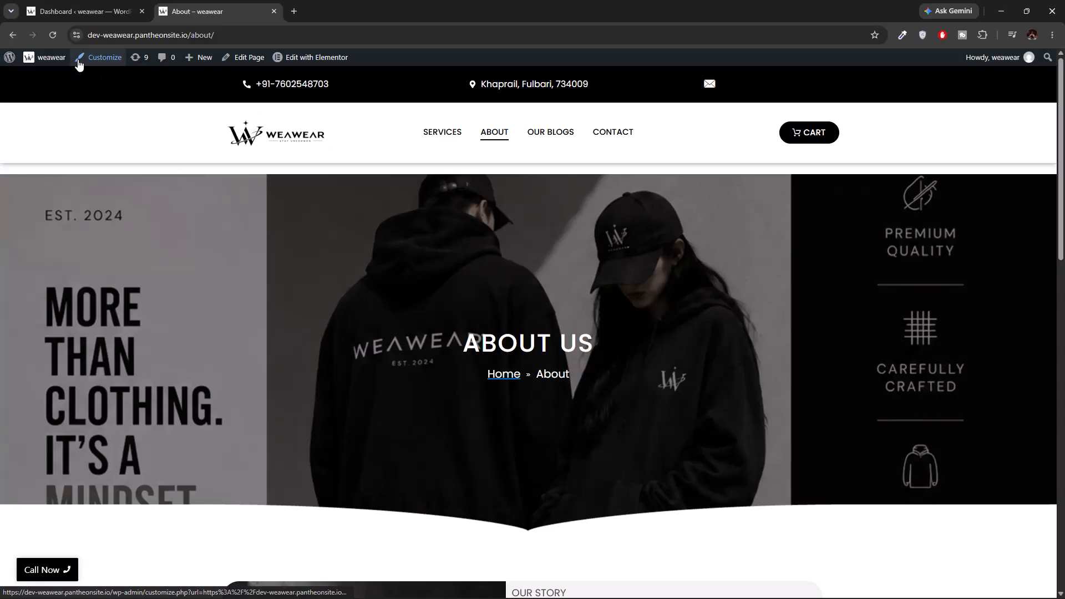
# Go back to the WordPress dashboard and open the list of installed plugins.
pyautogui.click(83, 0)
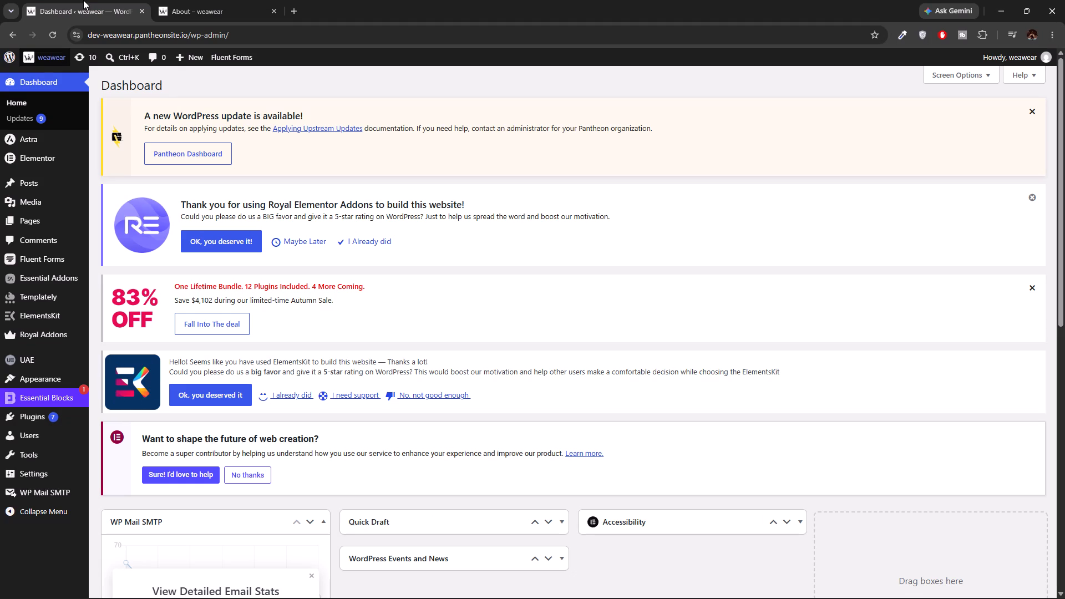
pyautogui.click(23, 414)
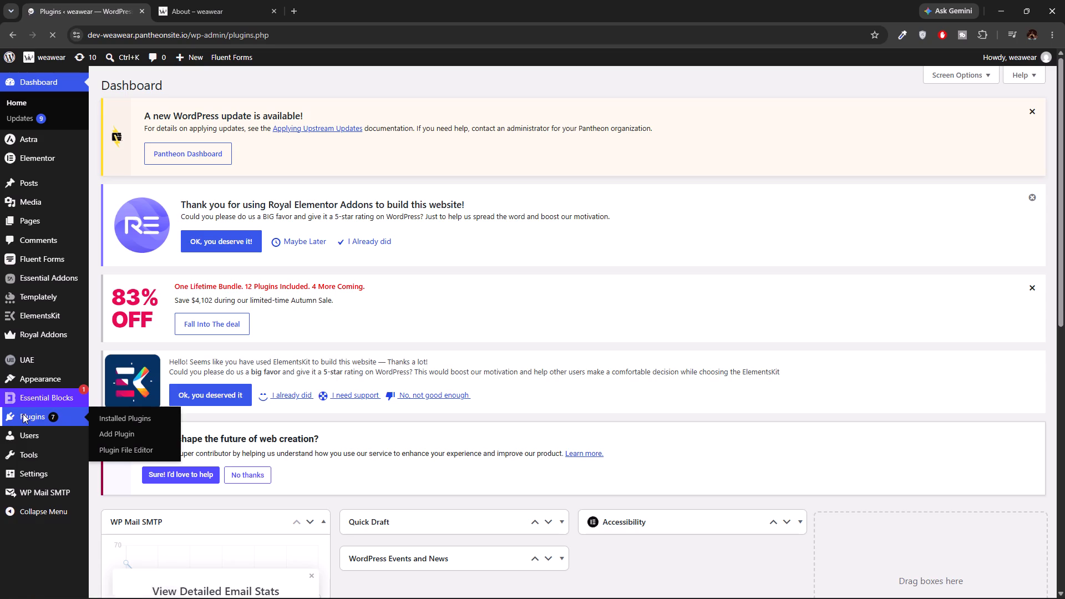
# Update the ElementsKit Lite, Essential Addons for Elementor and Essential Blocks plugins to their new versions.
pyautogui.scroll(-4, 372, 356)
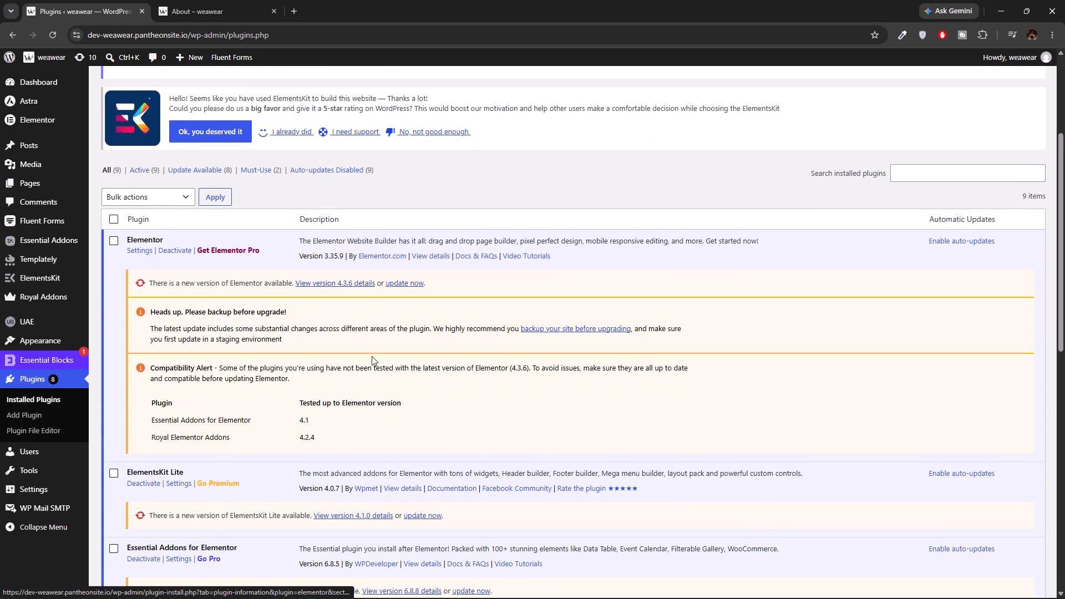
pyautogui.scroll(-2, 372, 356)
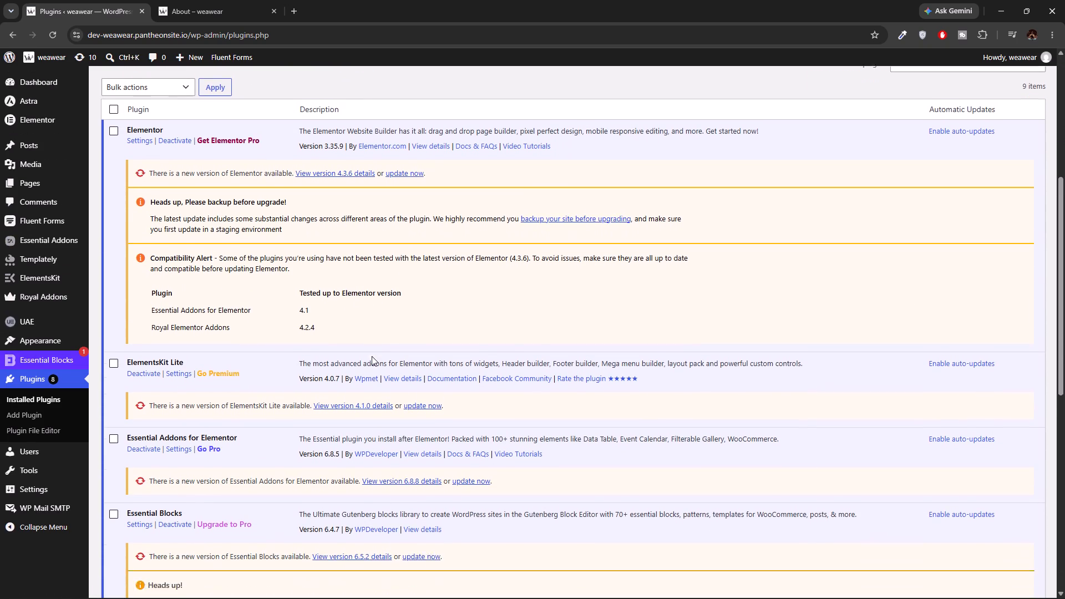
pyautogui.scroll(-1, 372, 356)
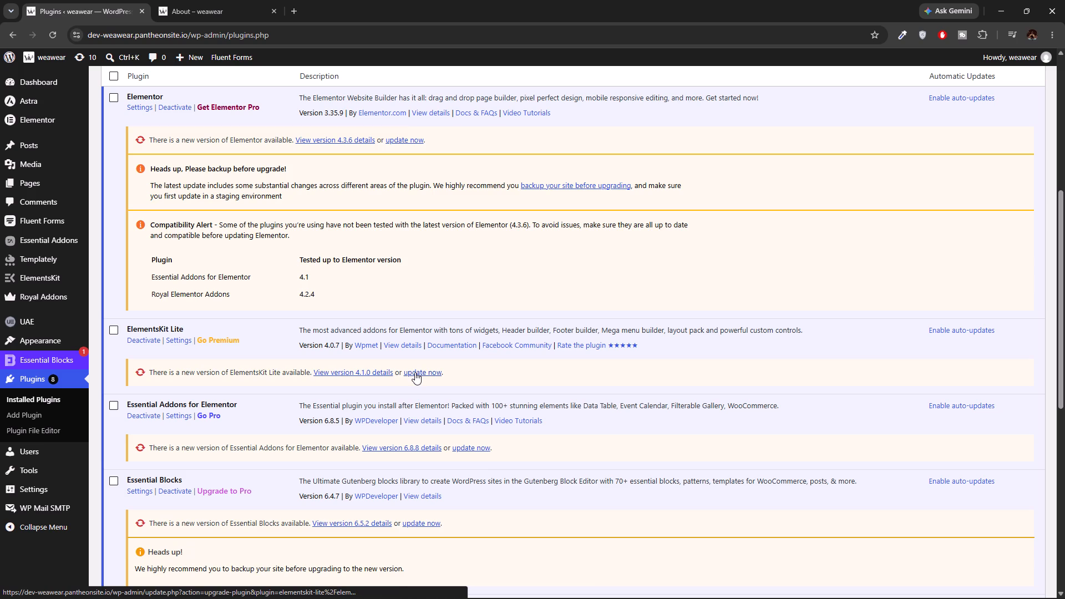
pyautogui.click(415, 372)
pyautogui.click(463, 450)
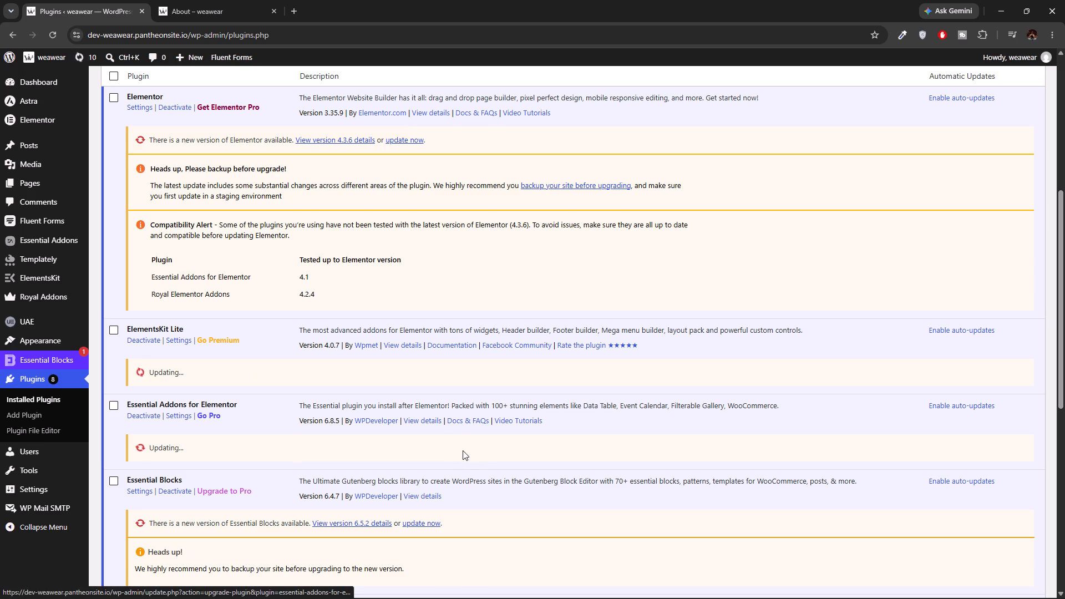
pyautogui.click(417, 524)
# Update the Fluent Forms, Royal Elementor Addons, Templately and Ultimate Addons for Elementor (UAE) plugins to their new versions.
pyautogui.scroll(-2, 417, 524)
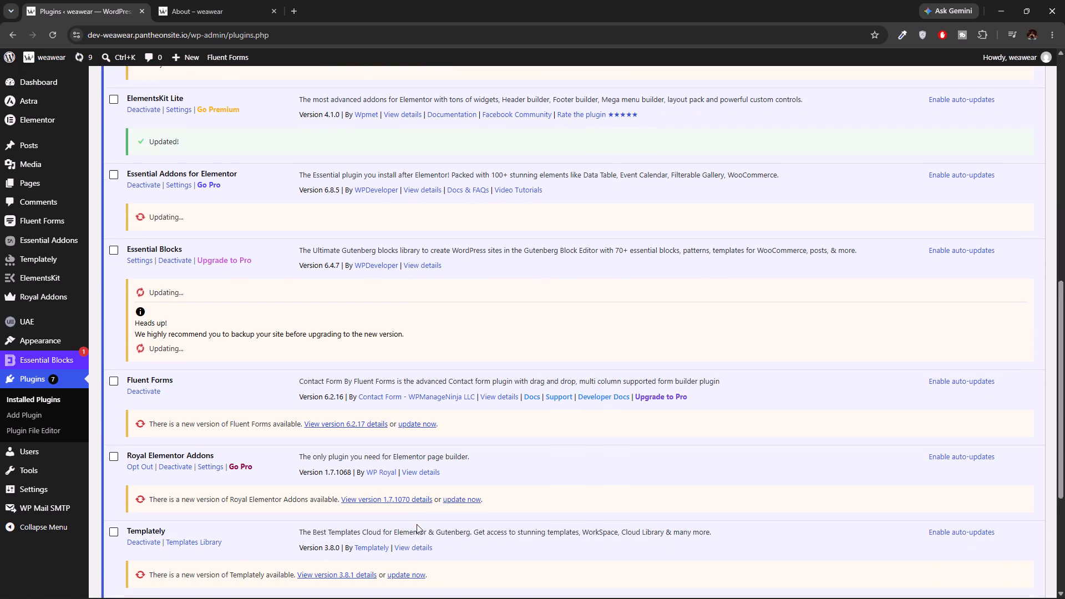
pyautogui.scroll(-2, 417, 524)
pyautogui.click(425, 404)
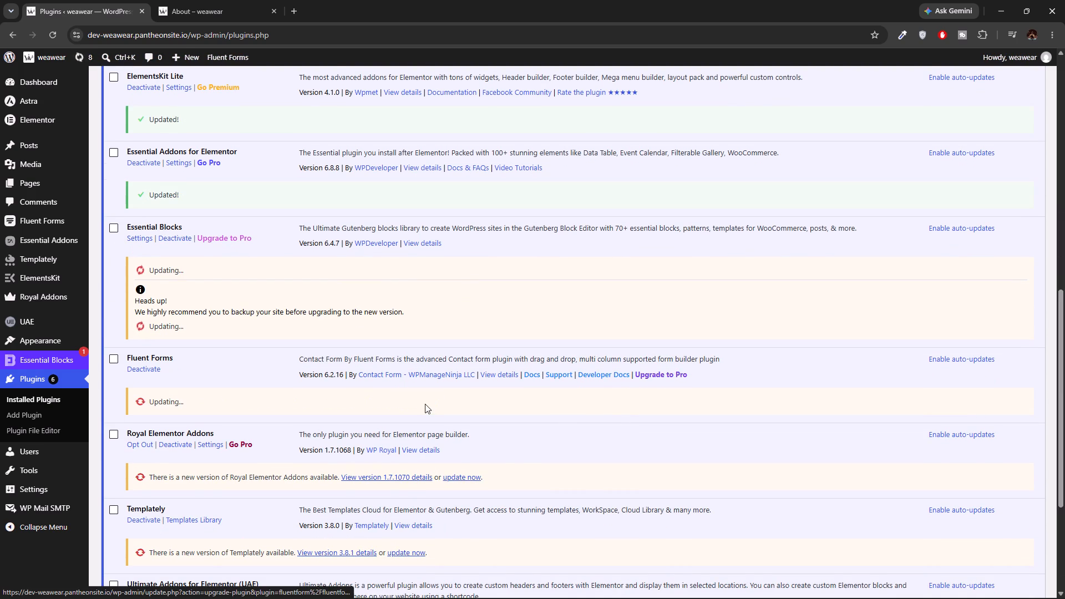
pyautogui.click(455, 475)
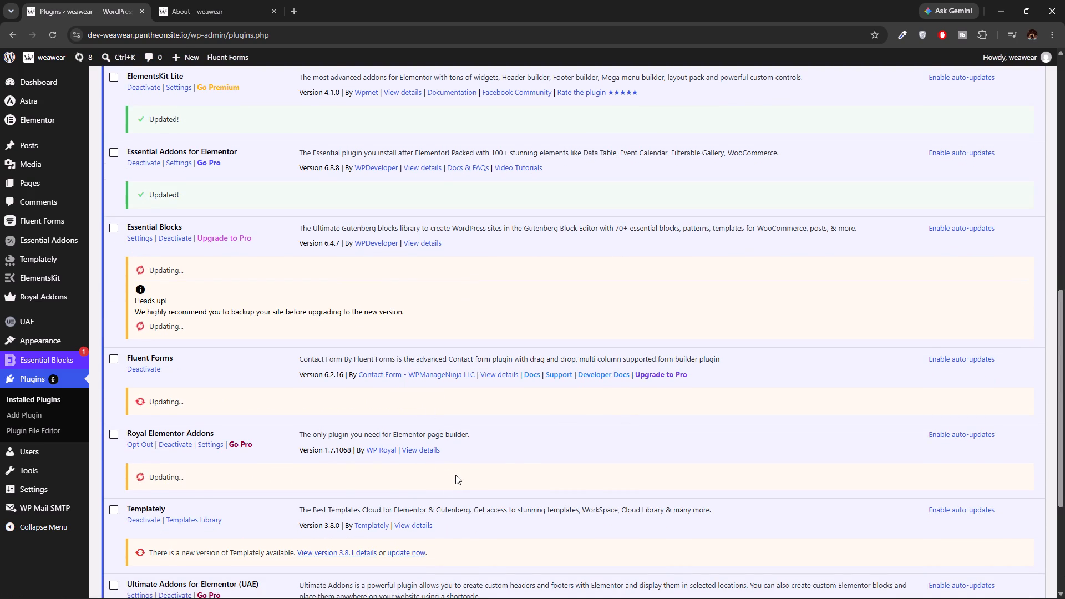
pyautogui.scroll(-2, 455, 475)
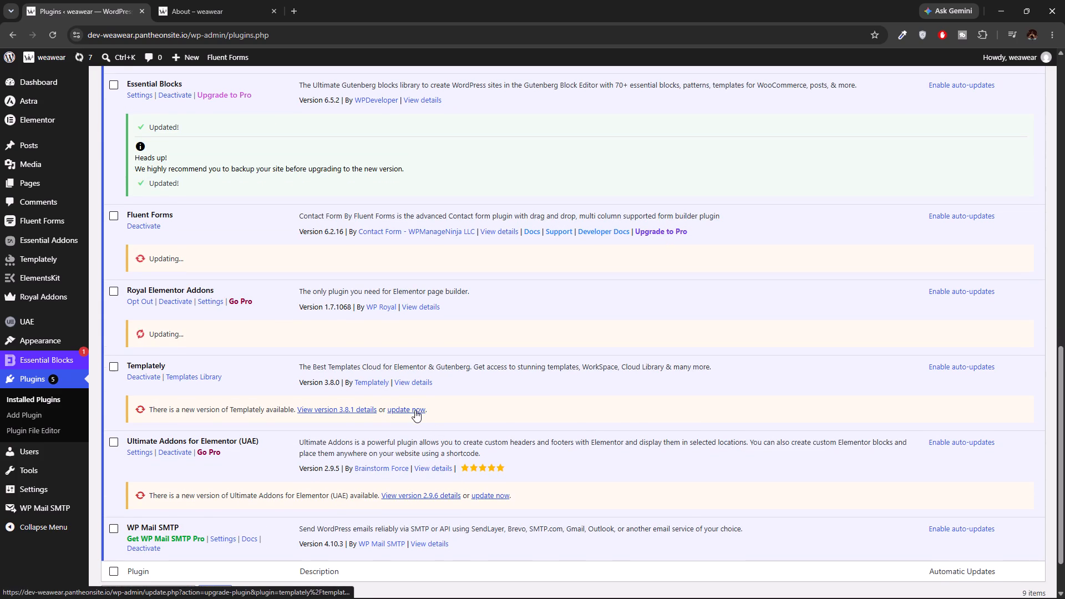
pyautogui.click(415, 410)
pyautogui.click(477, 498)
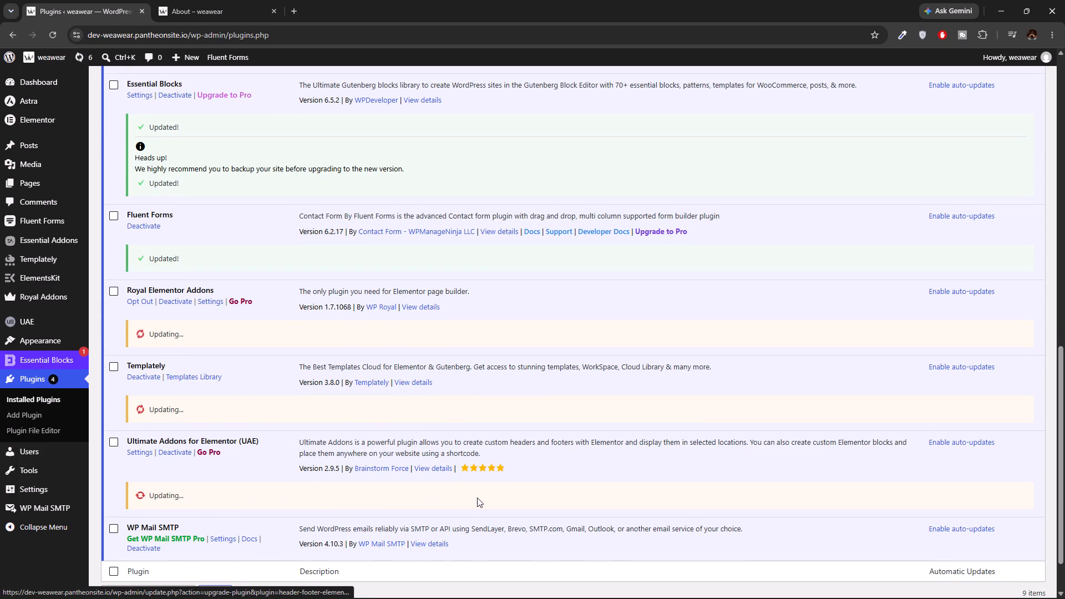
pyautogui.scroll(-4, 477, 498)
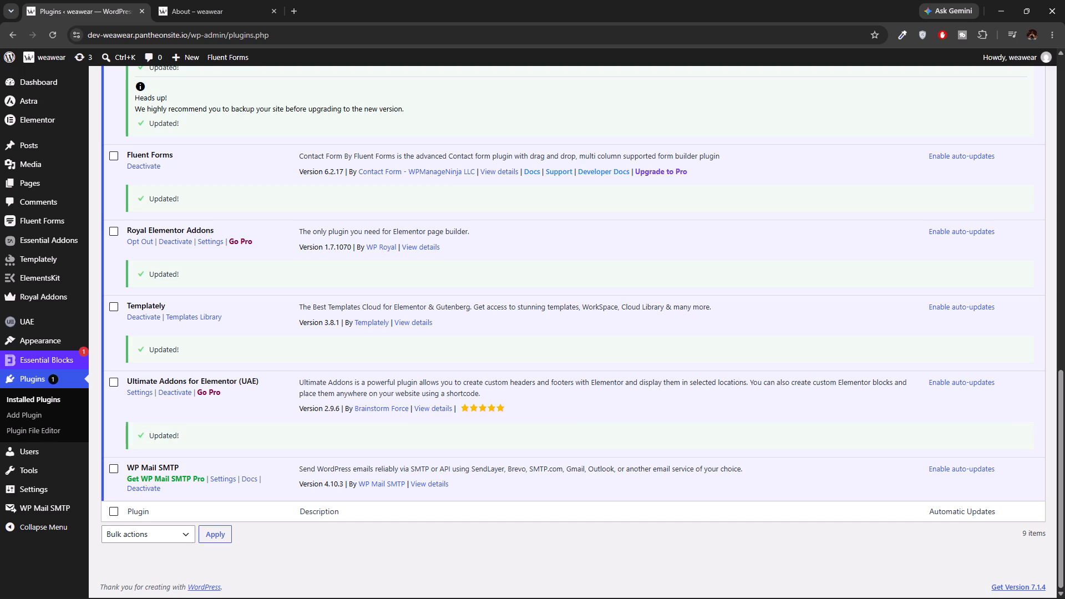
# Look back over the plugin list up to Elementor and return to the open front-end About page.
pyautogui.scroll(8, 405, 469)
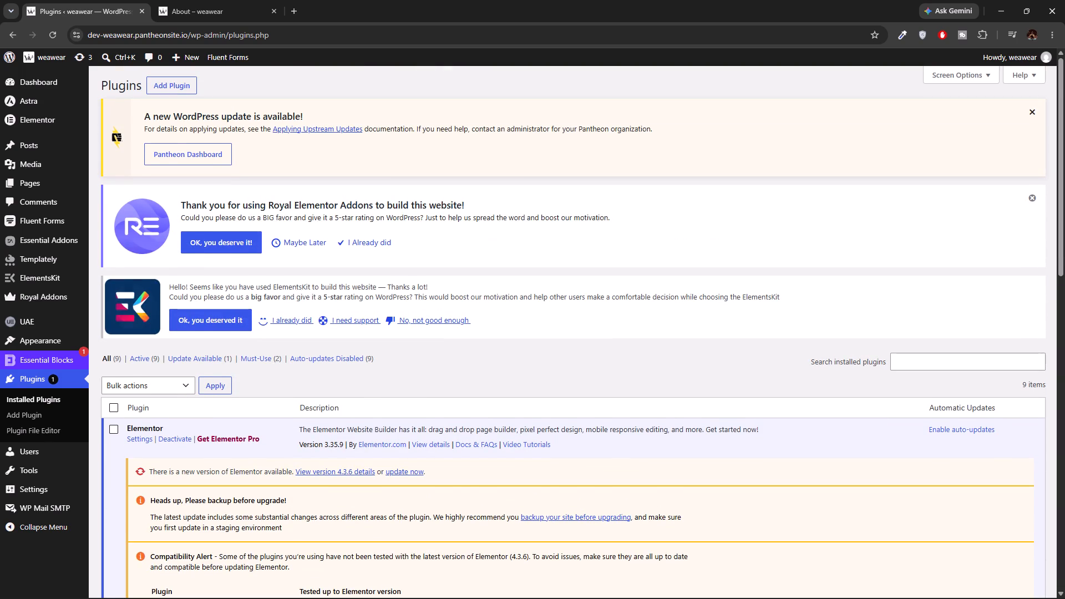
pyautogui.scroll(4, 405, 469)
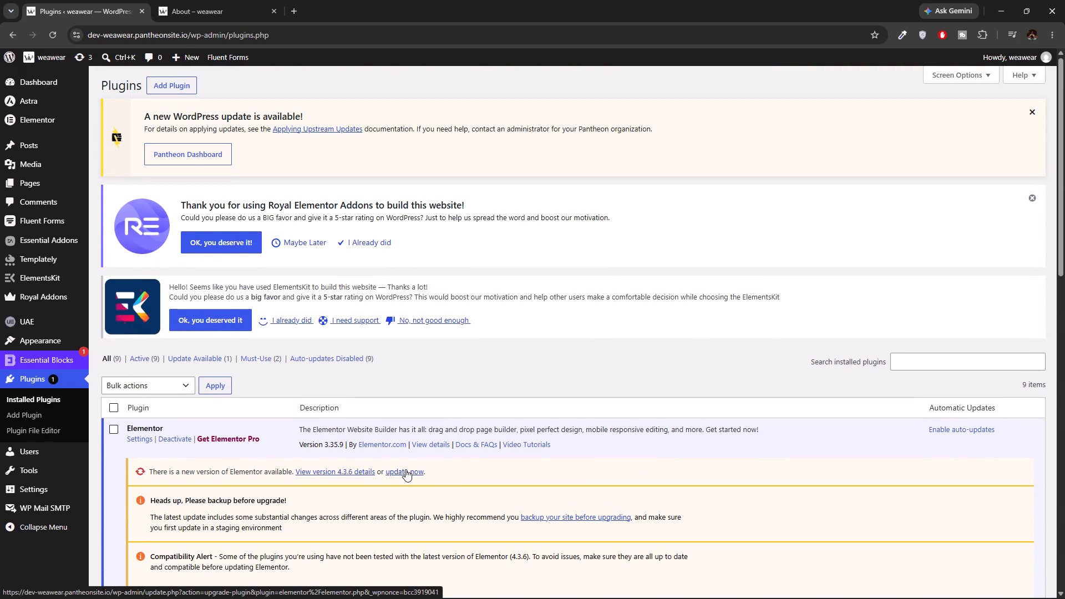
pyautogui.click(267, 0)
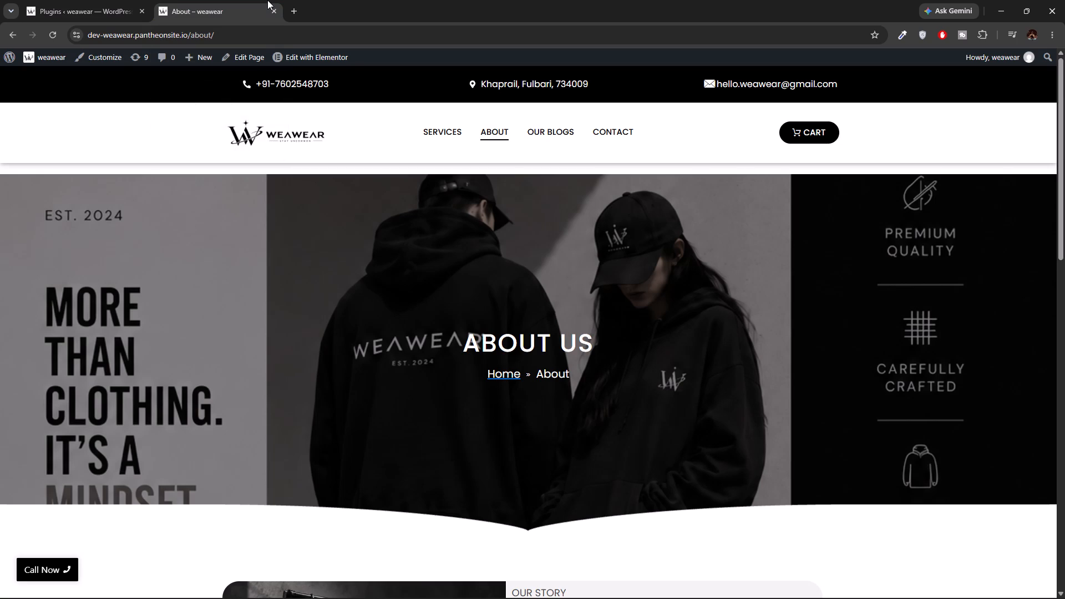
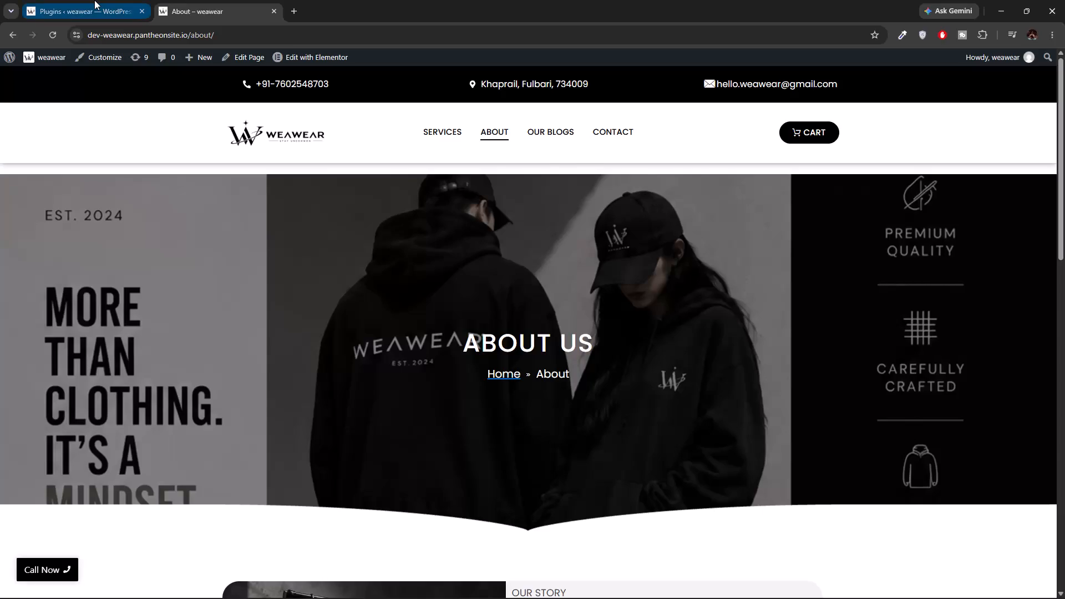
# Open the active Astra theme's details in the WordPress dashboard, dismiss the Custom Cursor promotion and update the theme to version 4.14.2.
pyautogui.click(94, 0)
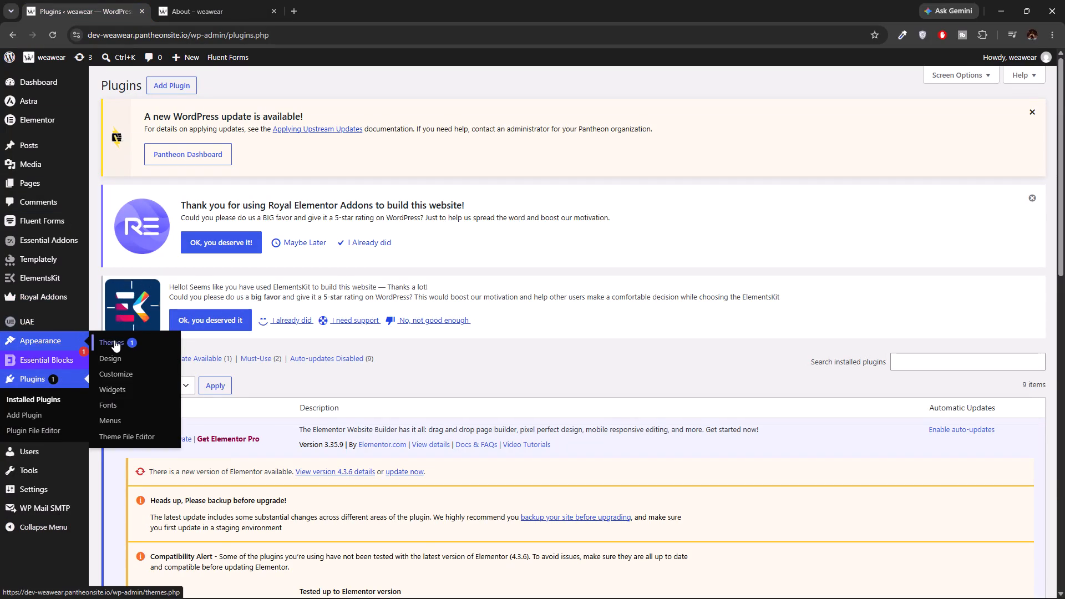
pyautogui.click(115, 340)
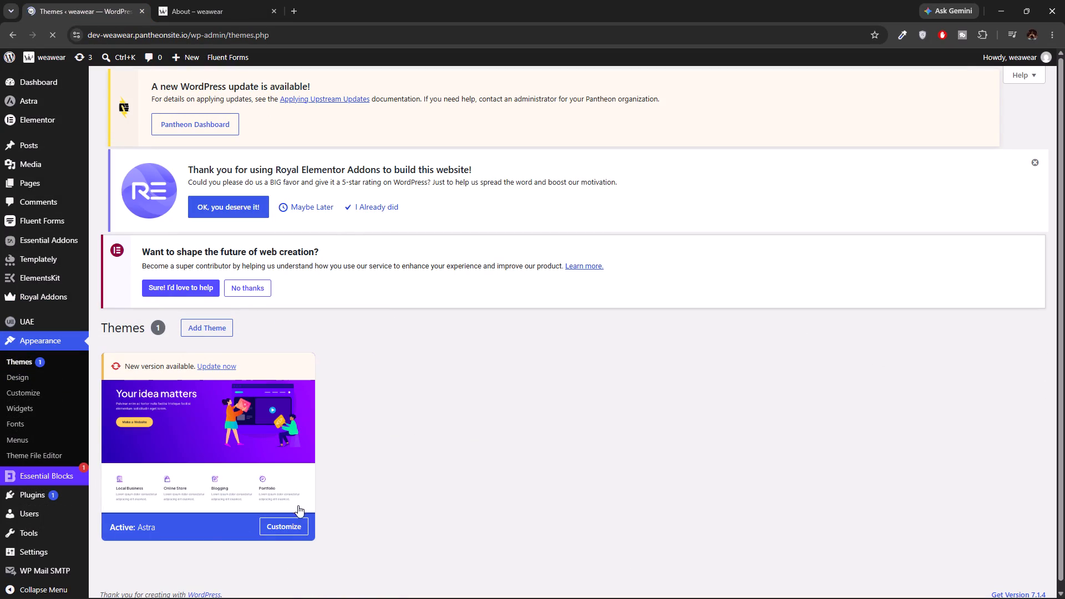
pyautogui.click(204, 533)
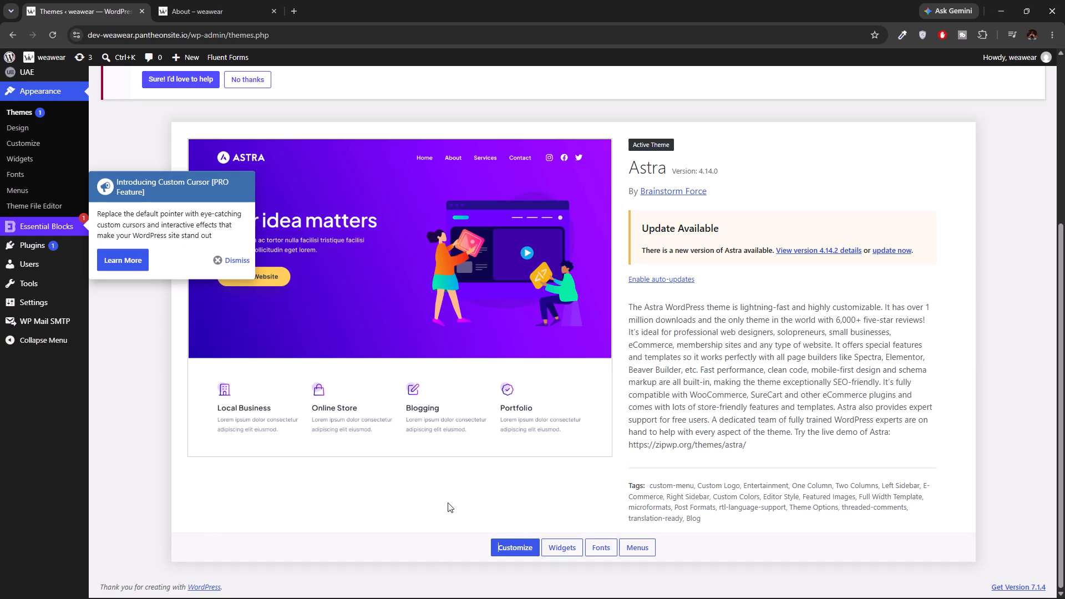
pyautogui.click(409, 495)
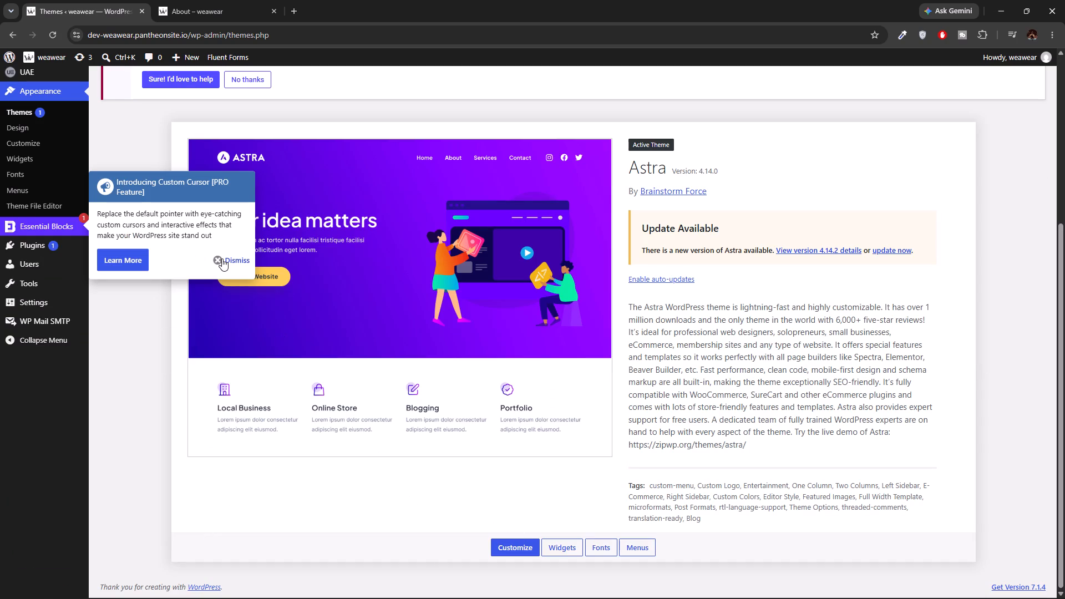
pyautogui.click(222, 258)
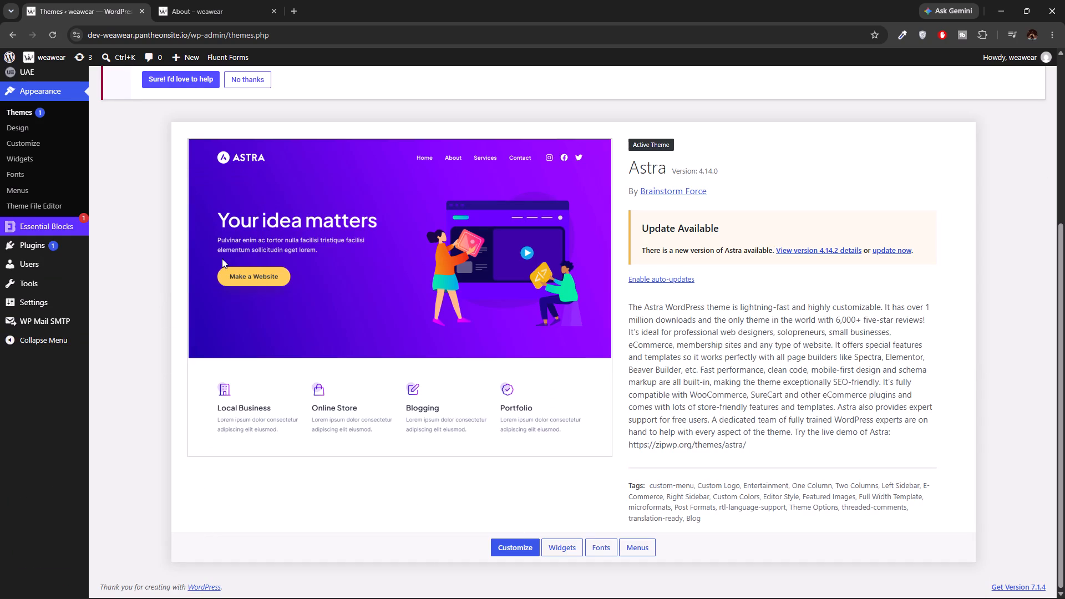
pyautogui.click(895, 253)
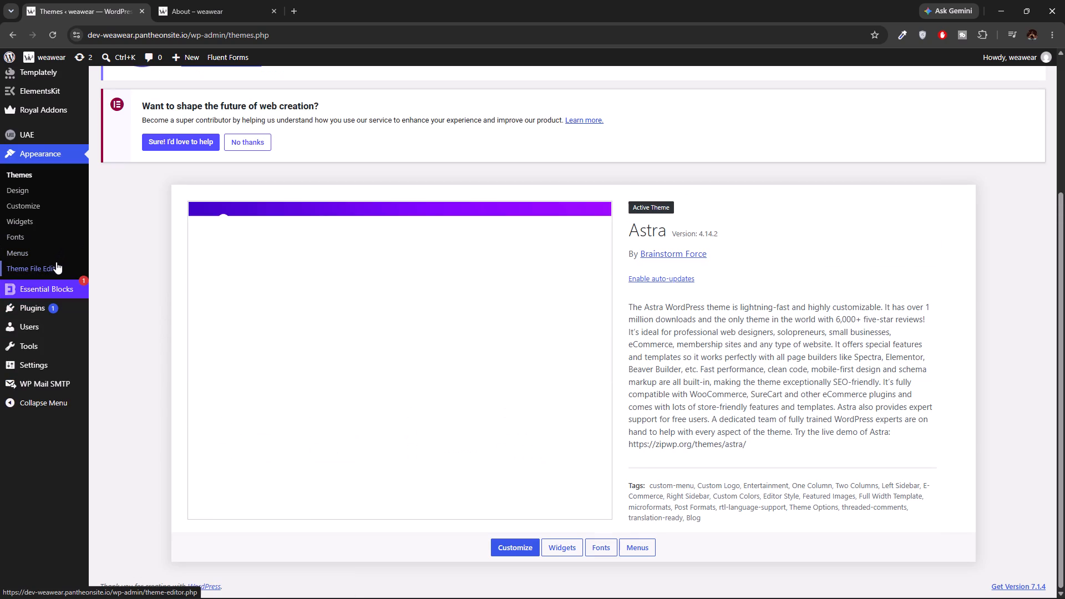
# Return to the open front-end About page and reload it.
pyautogui.click(220, 0)
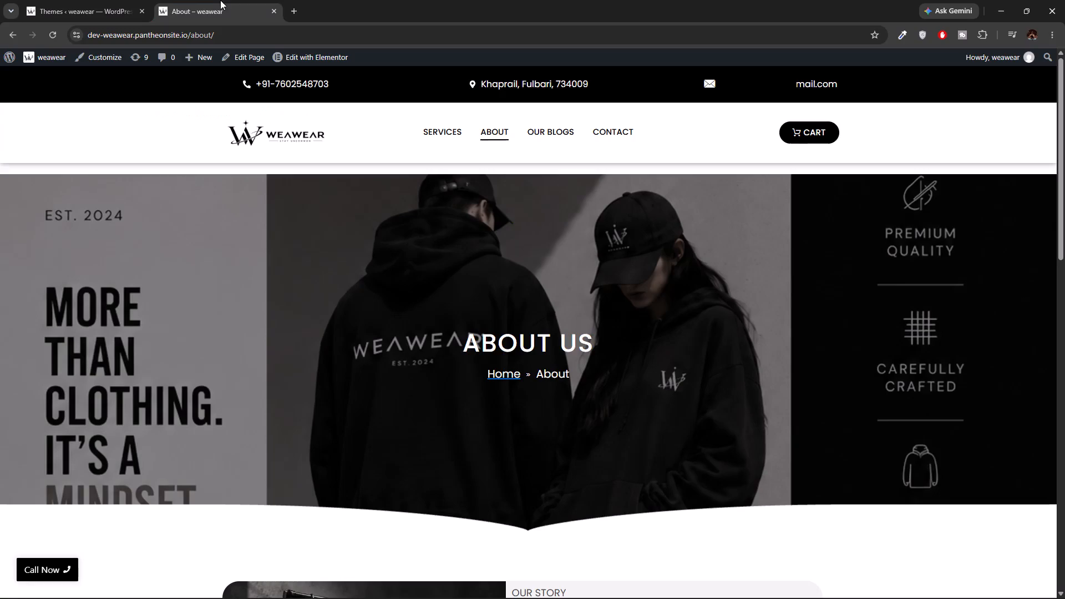
pyautogui.doubleClick(45, 44)
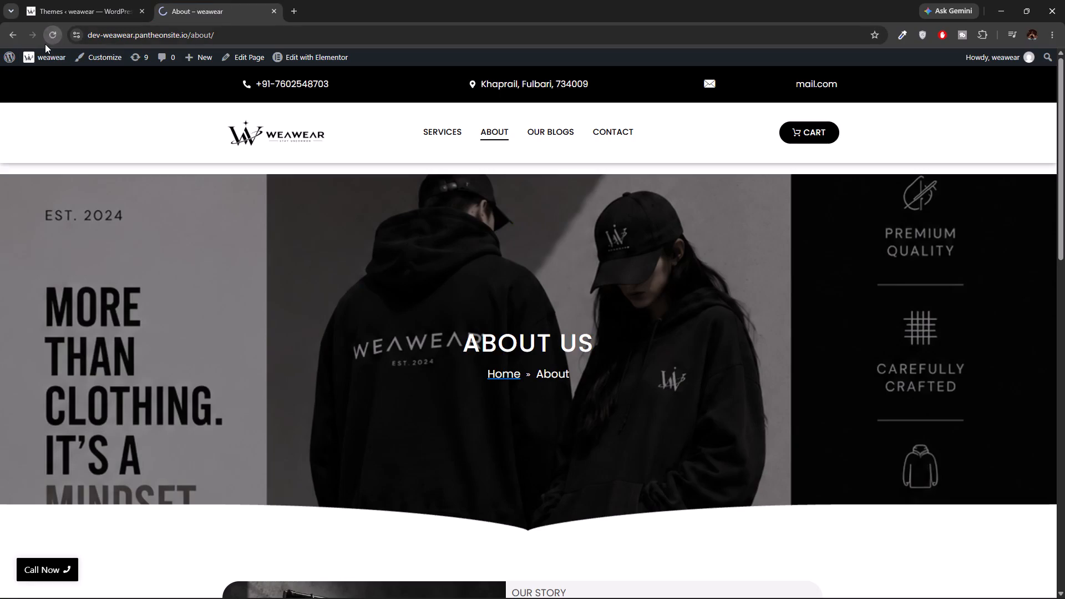
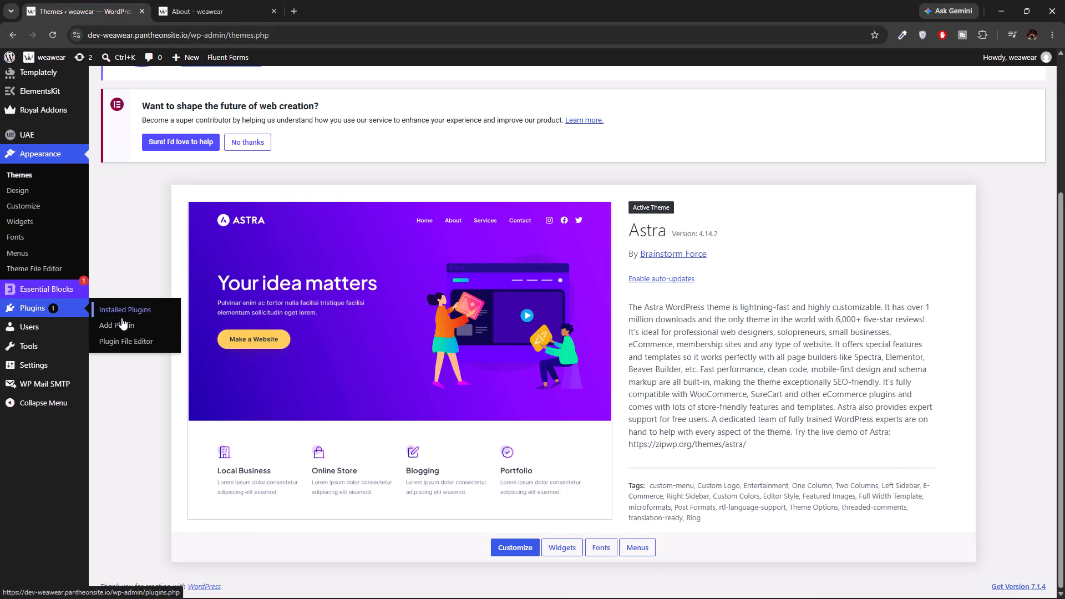
# Open the Add Plugins page and search the plugin directory for woocommerce.
pyautogui.click(121, 324)
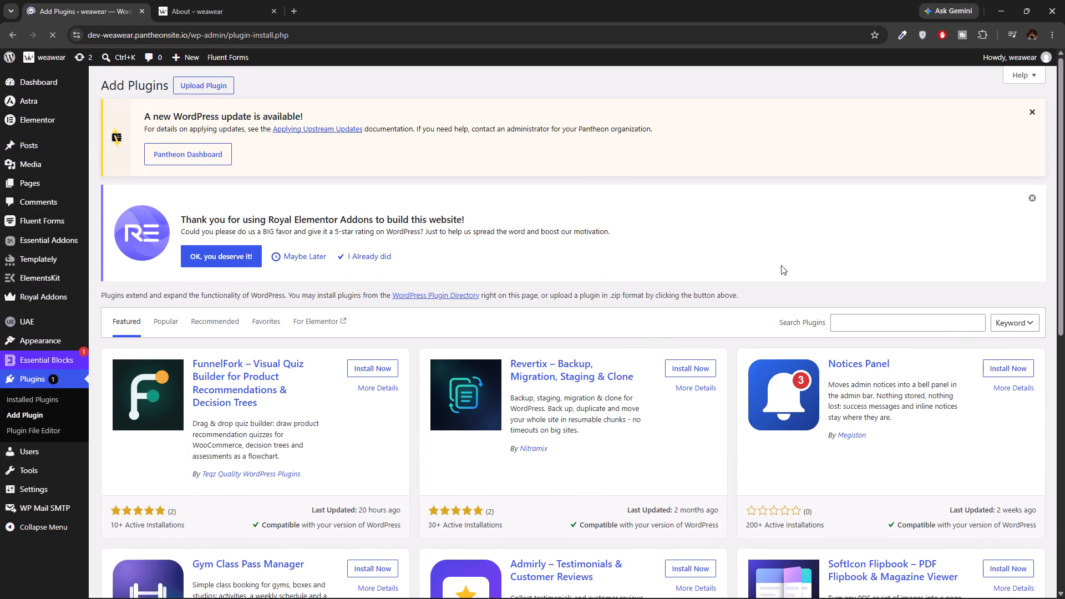
pyautogui.click(874, 316)
pyautogui.write('woocomerce')
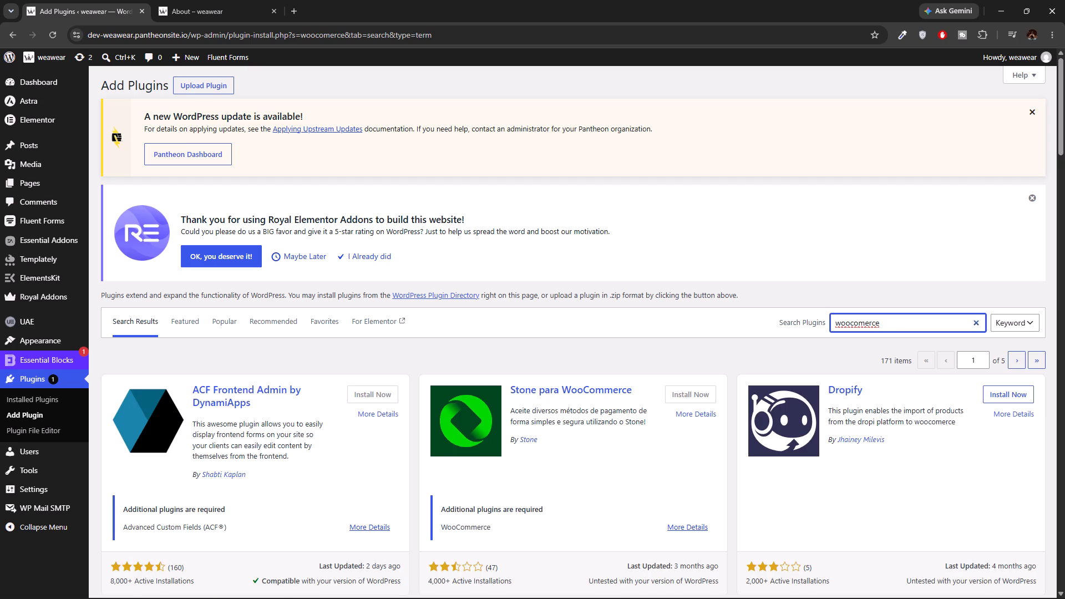
pyautogui.scroll(-1, 751, 429)
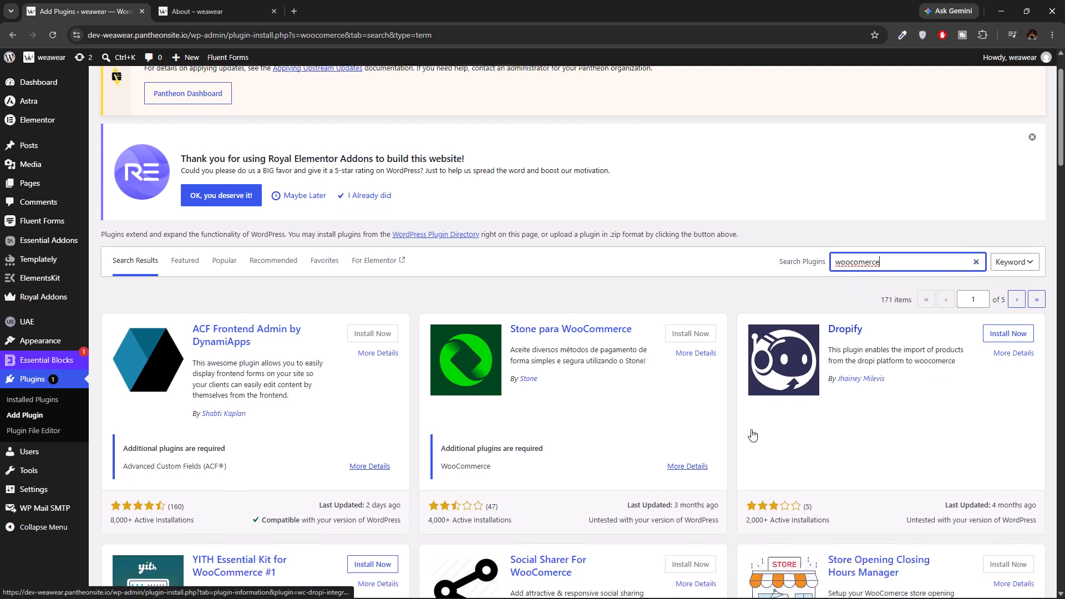
pyautogui.scroll(-2, 751, 429)
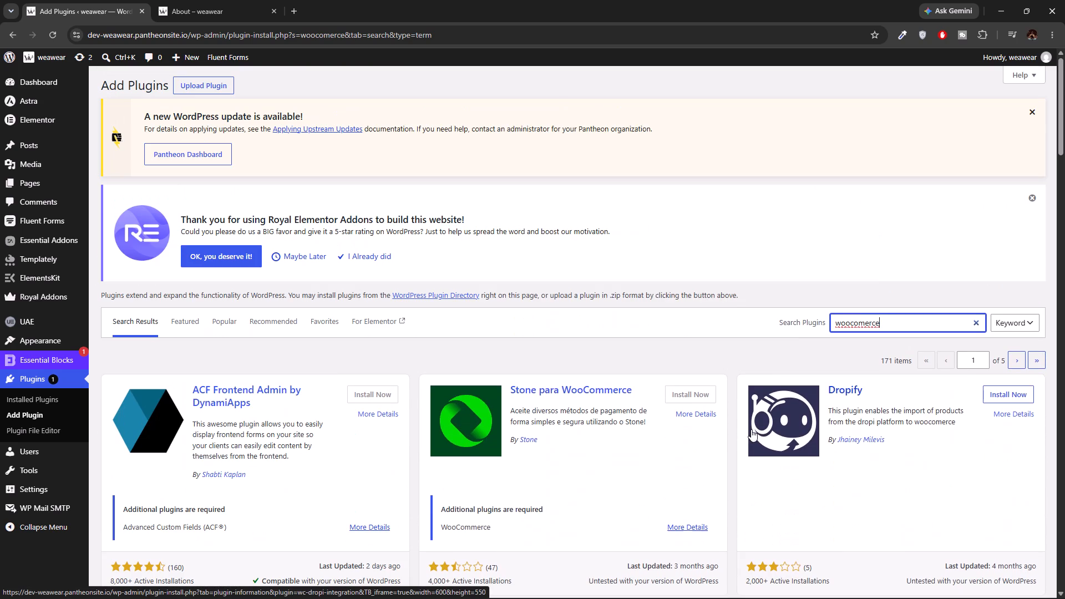
pyautogui.press('BackSpace')
pyautogui.press('BackSpace')
pyautogui.press('BackSpace')
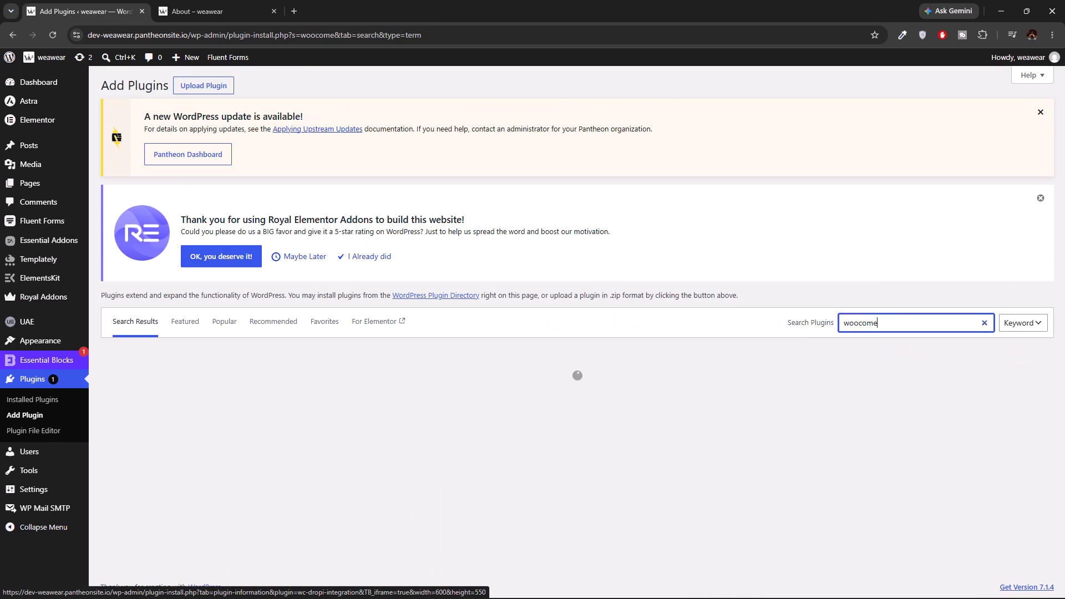
pyautogui.press('BackSpace')
pyautogui.press('m')
pyautogui.write('erce')
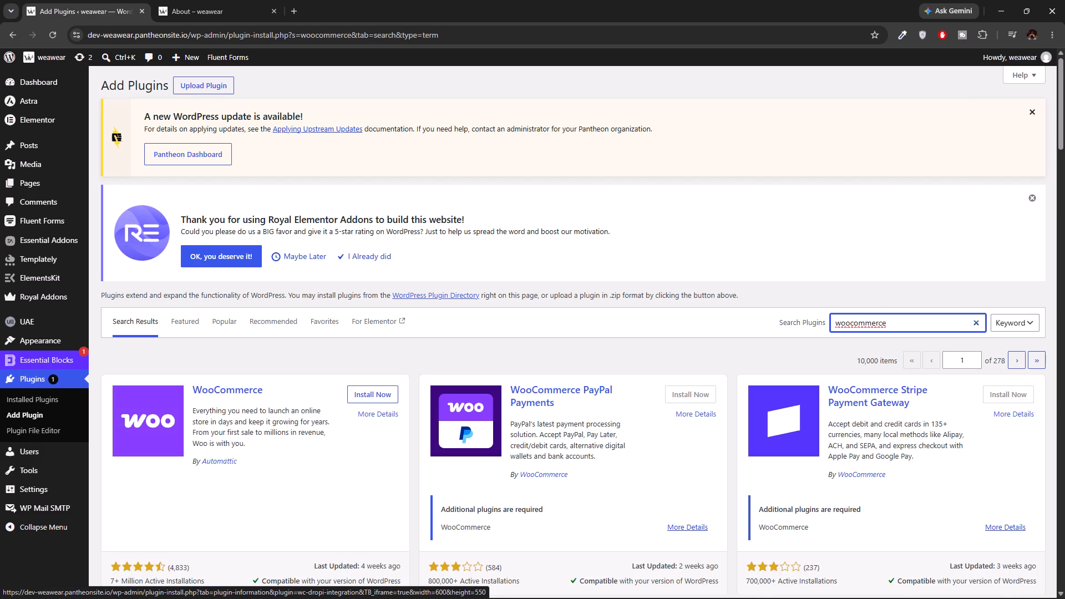
# Install and activate the WooCommerce plugin by Automattic.
pyautogui.click(383, 395)
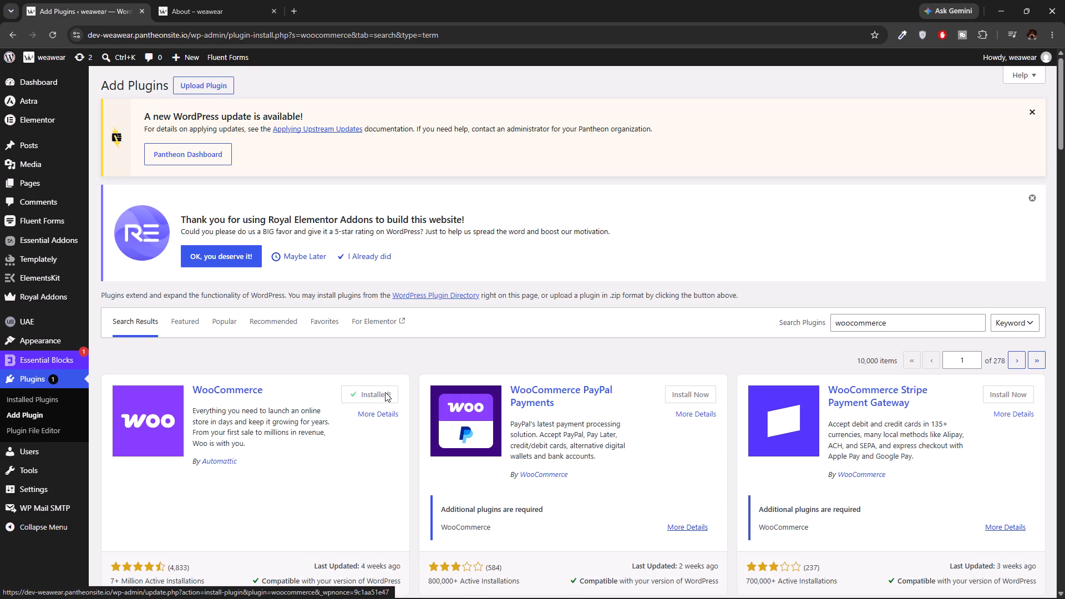
pyautogui.click(383, 393)
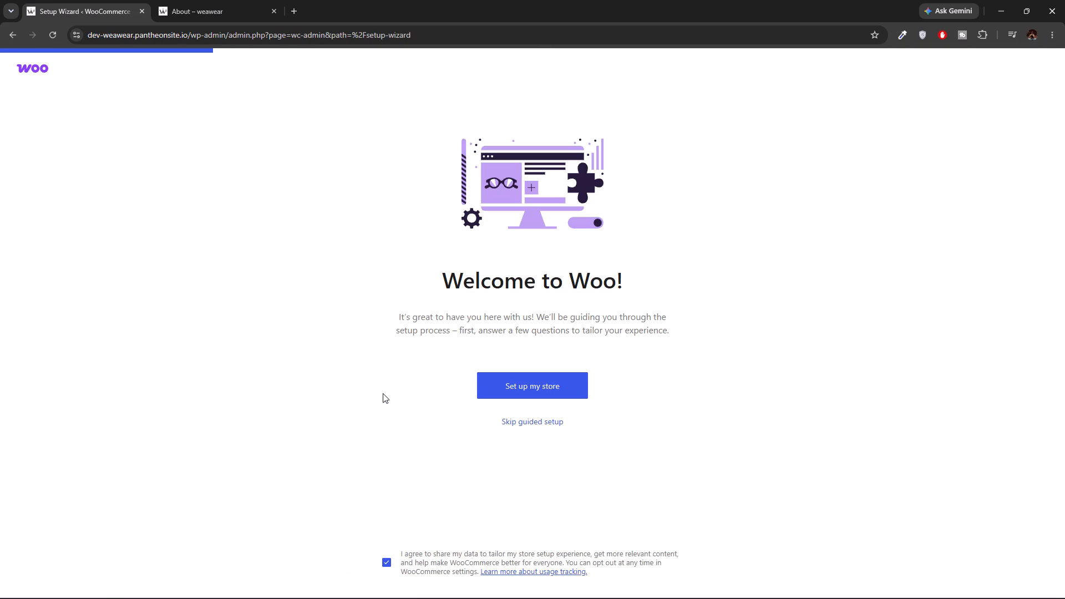
# Start the guided WooCommerce store setup and continue with "I'm just starting my business" as the user profile.
pyautogui.click(542, 384)
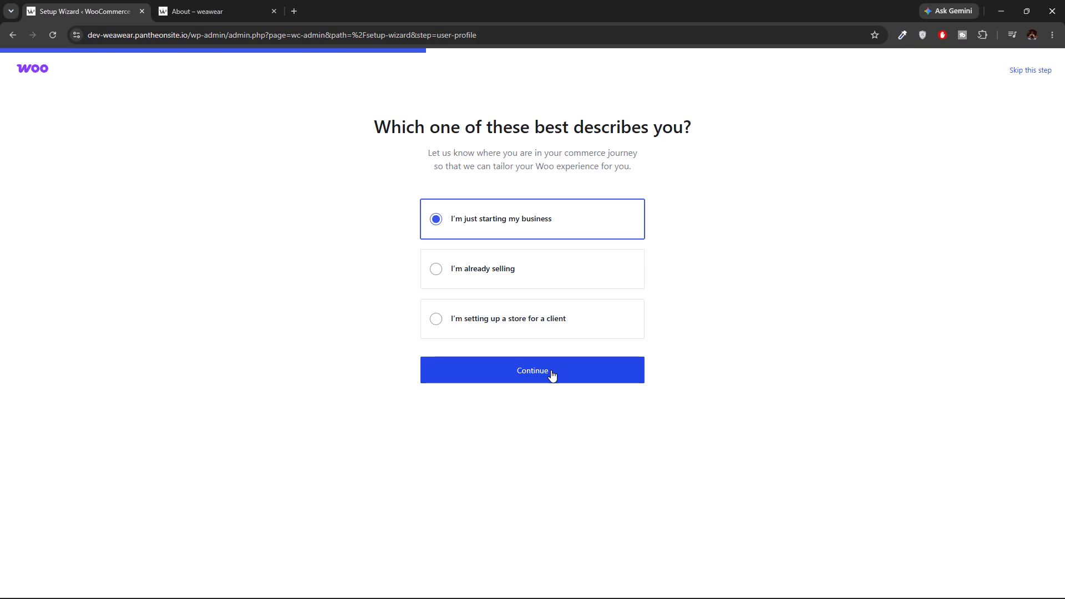
pyautogui.click(551, 370)
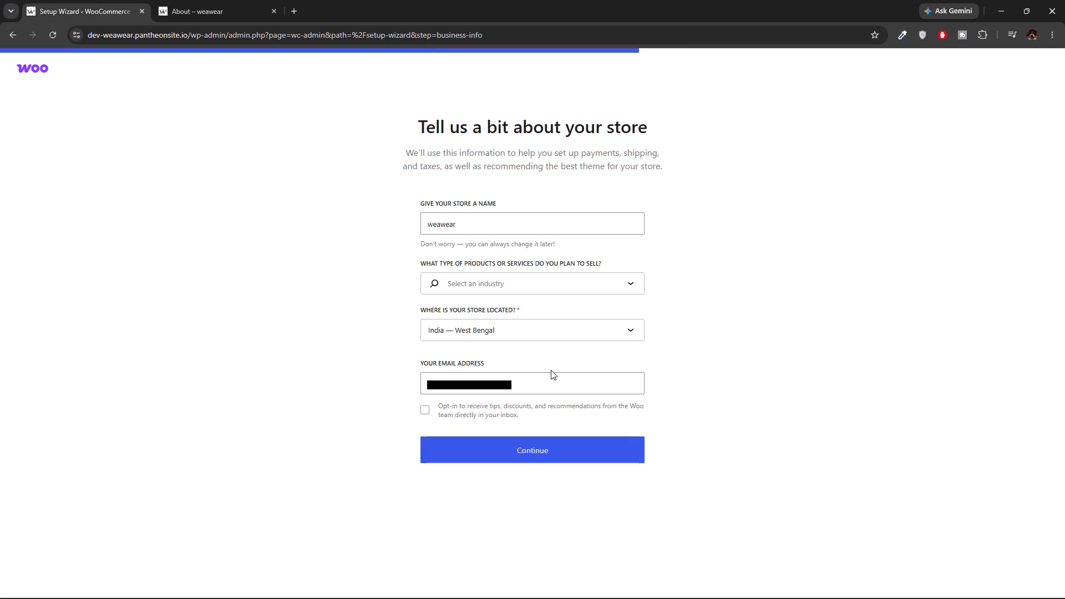
# Set the store's industry to Clothing and accessories and opt in to receiving tips, discounts and recommendations from the Woo team.
pyautogui.click(516, 290)
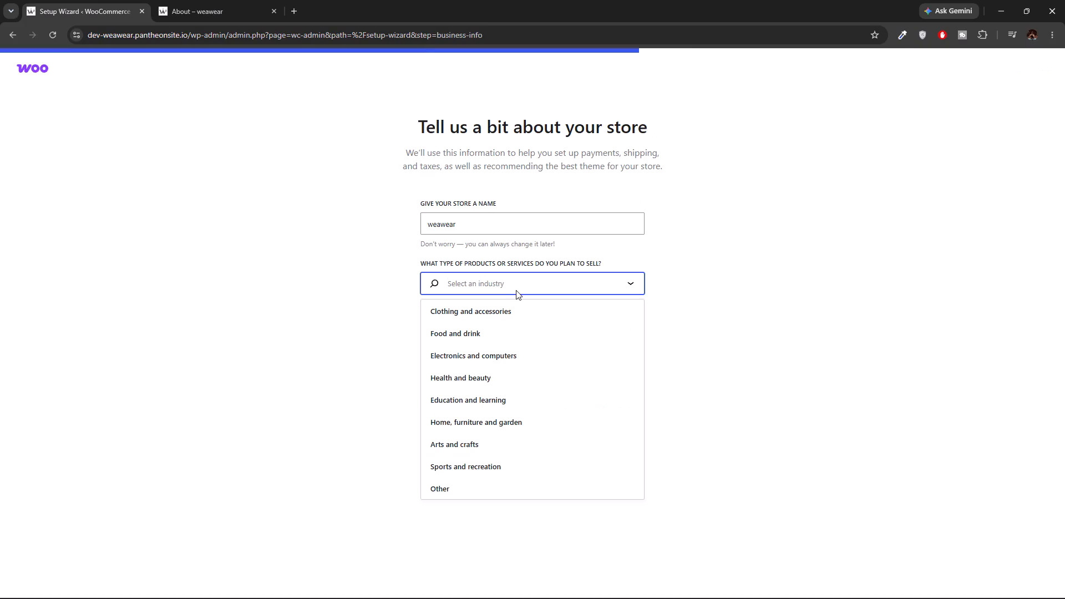
pyautogui.click(482, 319)
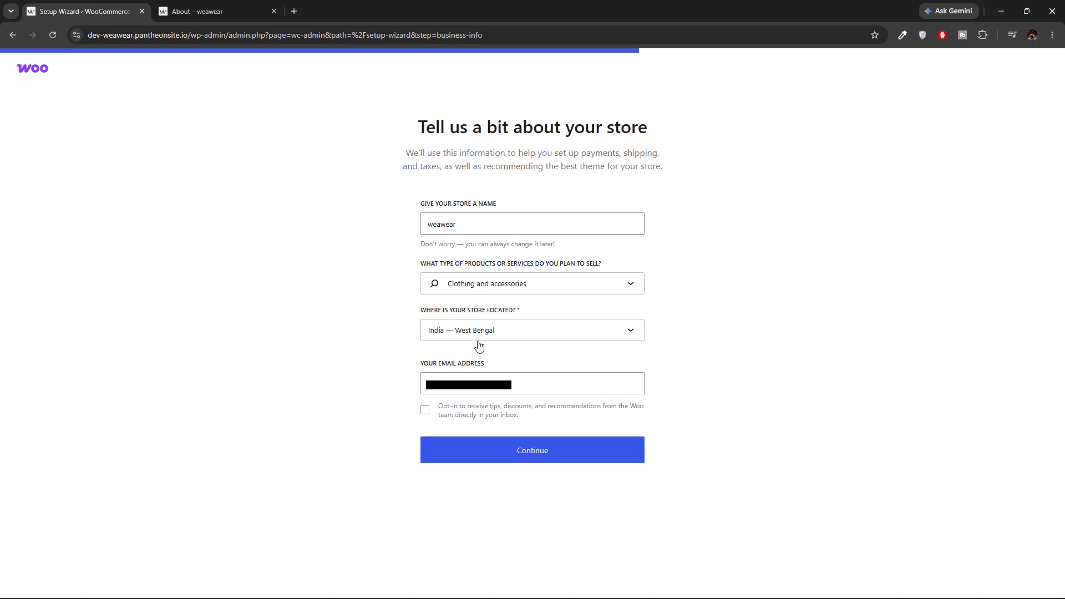
pyautogui.click(423, 413)
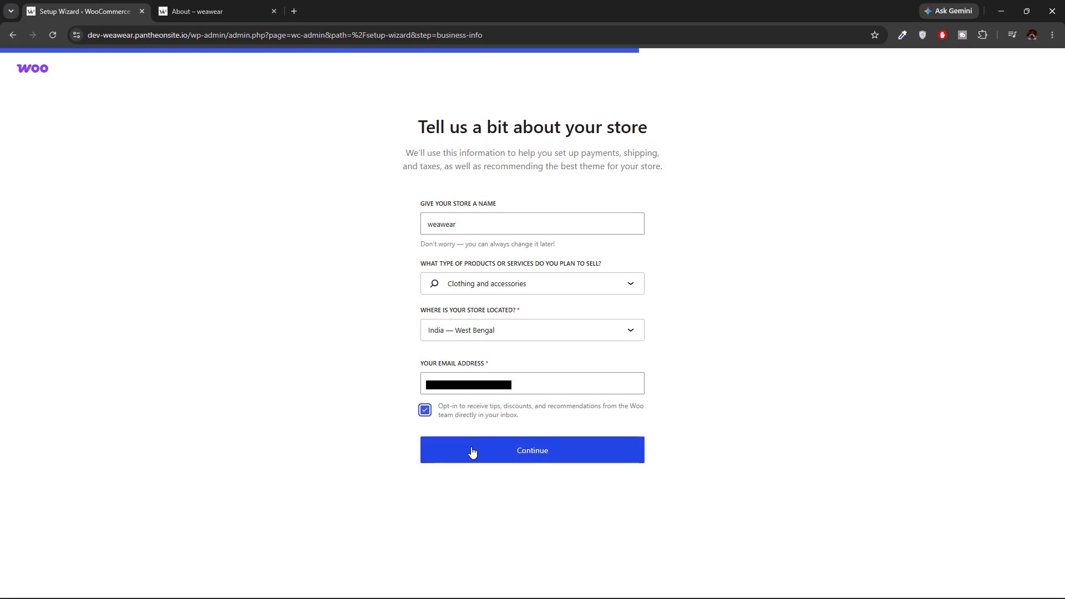
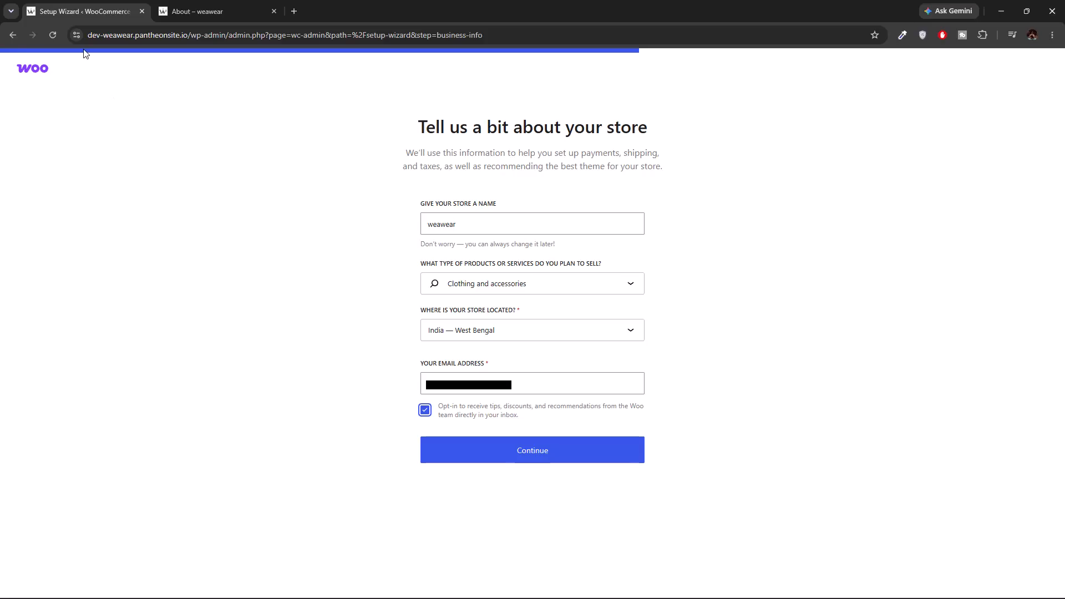
# Leave the WooCommerce setup wizard at the store details page and go back to the Add Plugins search results.
pyautogui.click(11, 30)
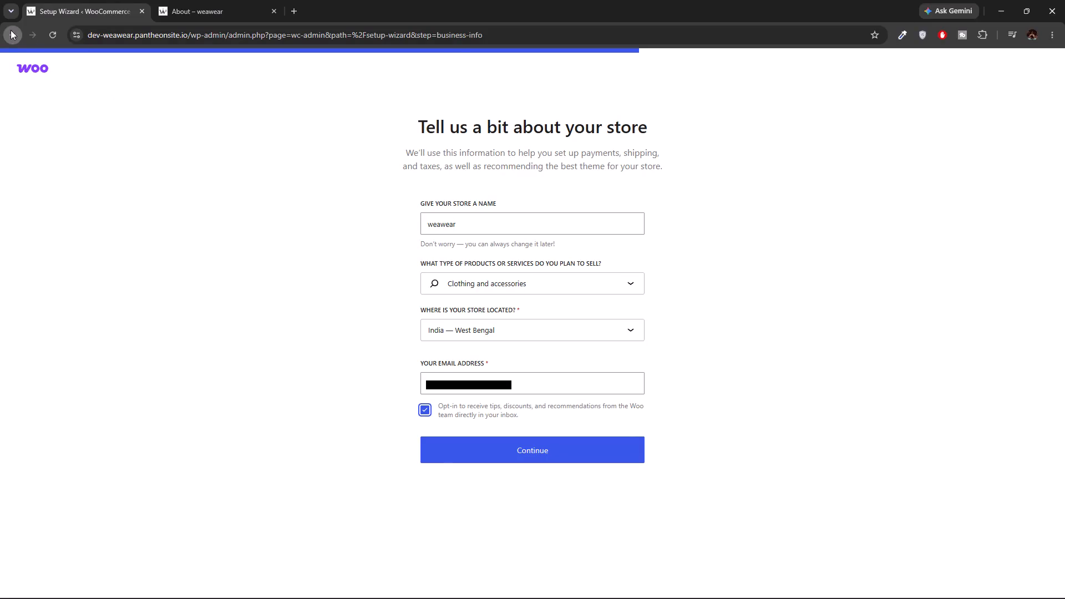
pyautogui.click(11, 30)
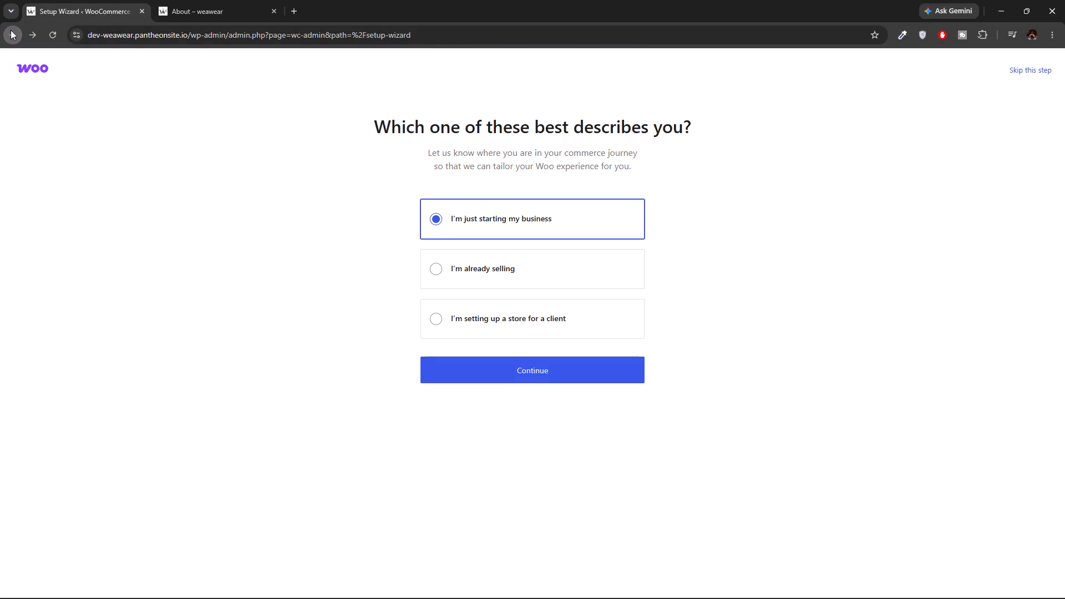
pyautogui.click(11, 30)
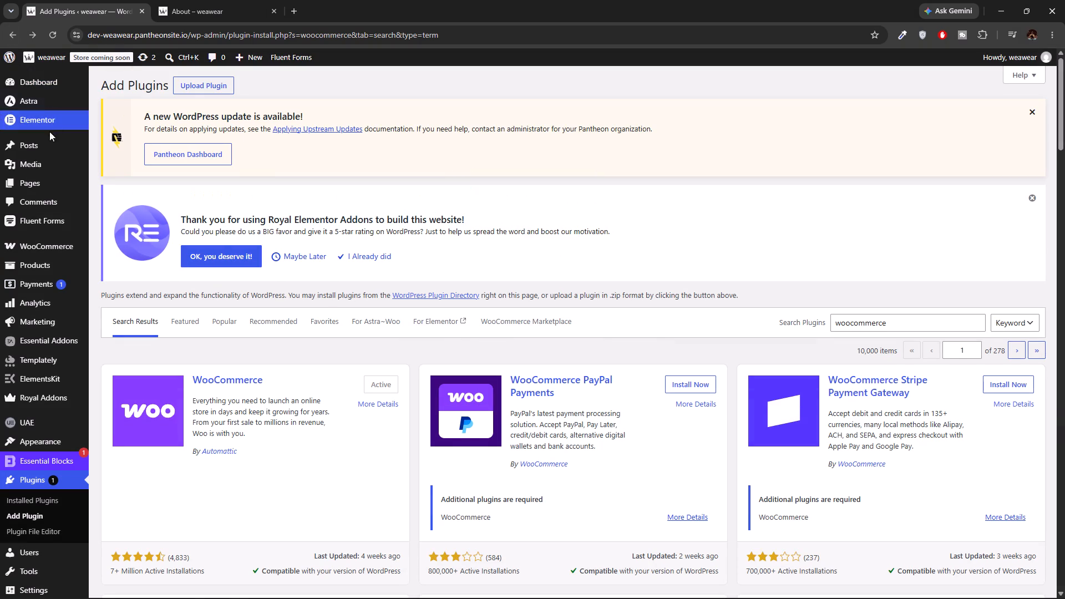
# Open the site's General Settings and review the site identity, address, membership, language and timezone options.
pyautogui.scroll(-4, 38, 546)
pyautogui.click(38, 546)
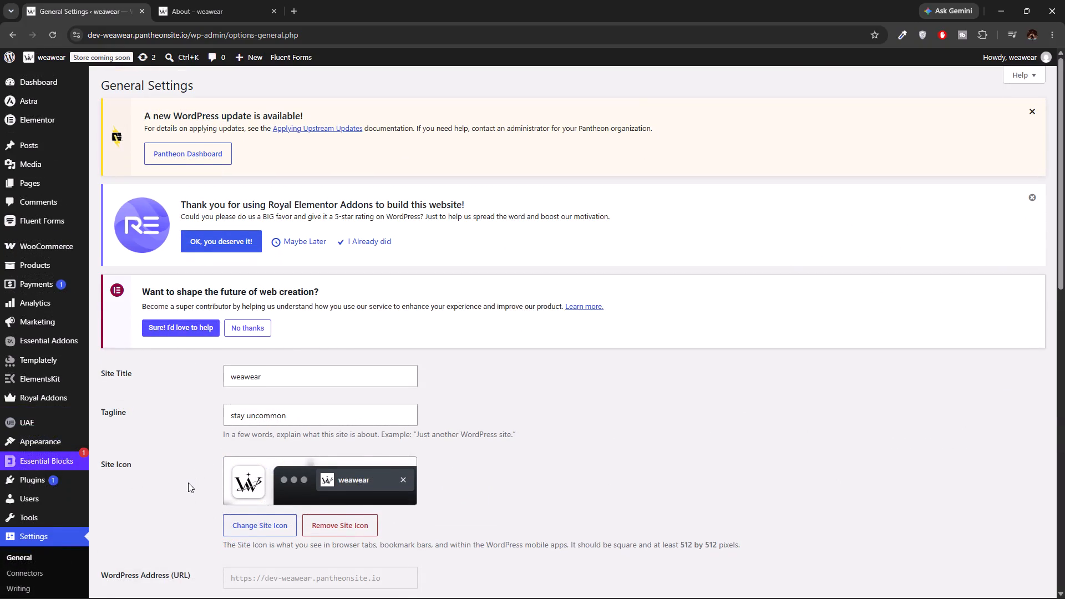
pyautogui.scroll(-7, 188, 483)
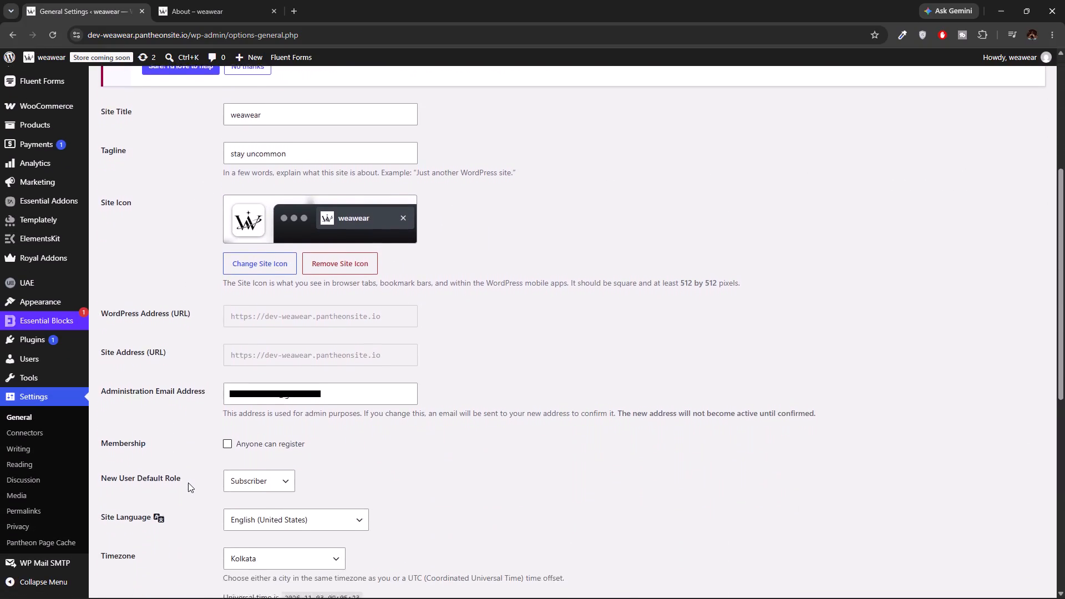
pyautogui.scroll(-2, 188, 483)
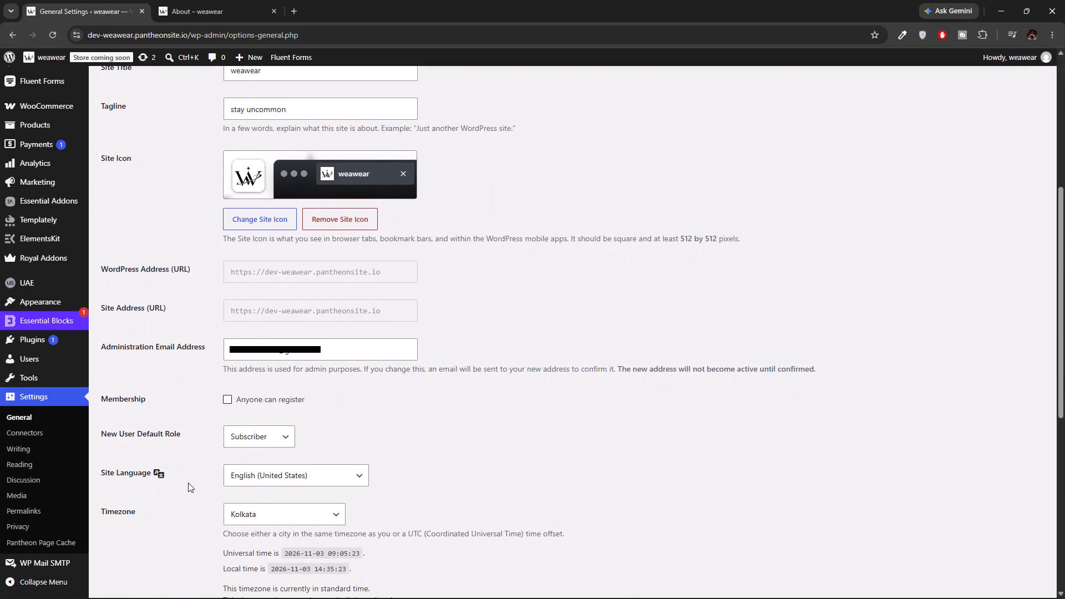
# Replace the username part of the site's Administration Email Address with that of the weawear business account.
pyautogui.scroll(-1, 188, 483)
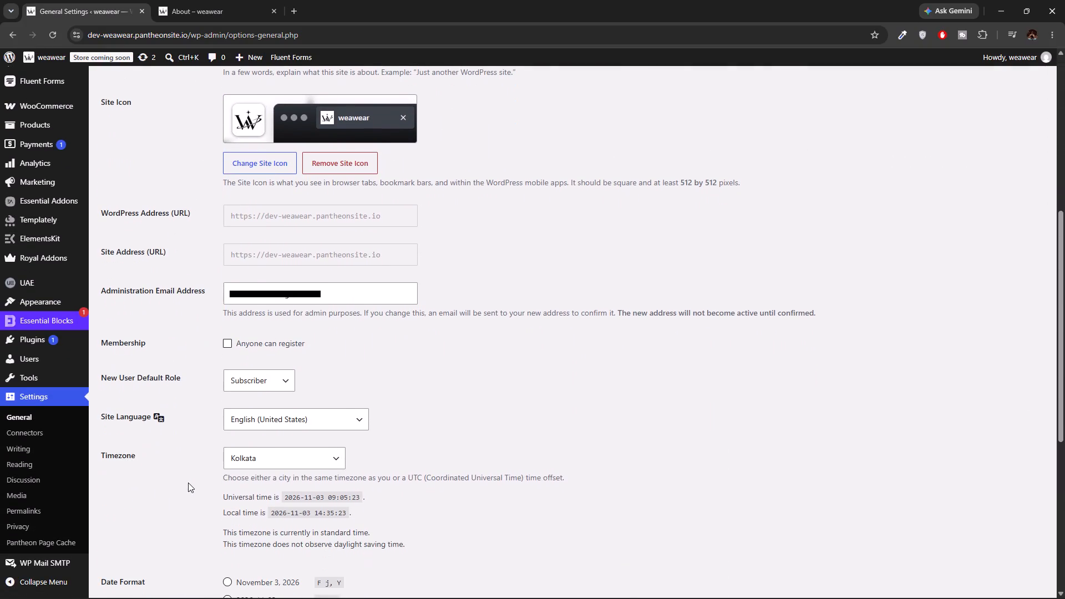
pyautogui.scroll(-2, 188, 483)
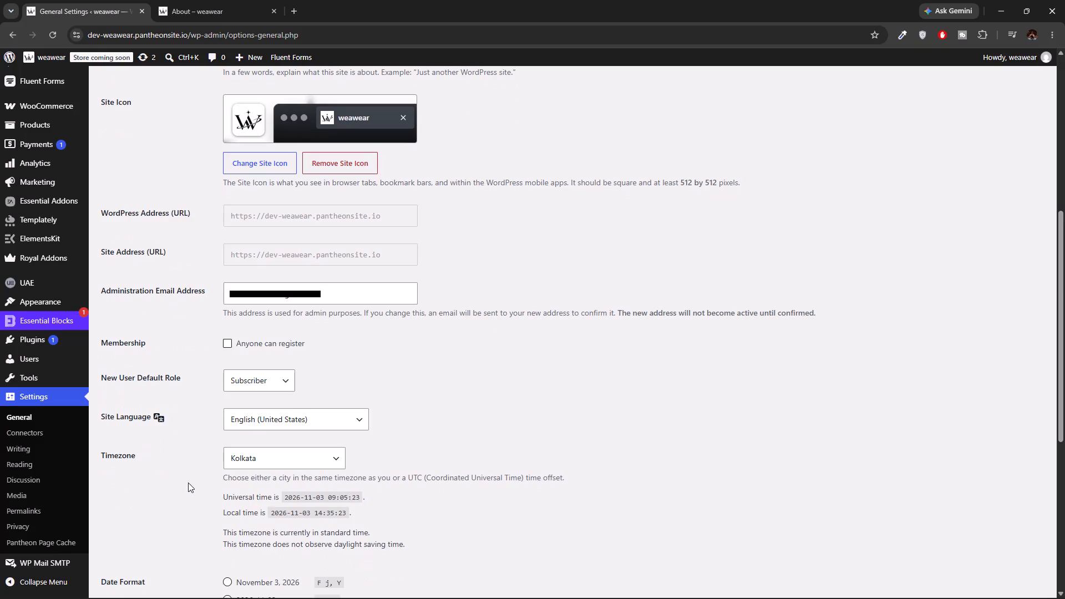
pyautogui.scroll(-1, 188, 483)
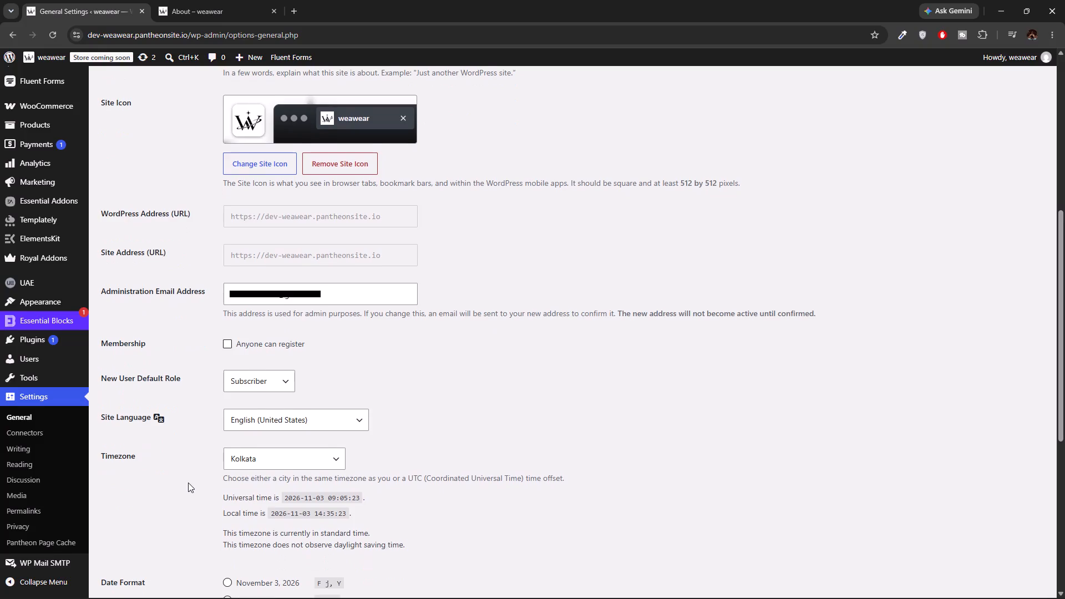
pyautogui.scroll(-2, 188, 483)
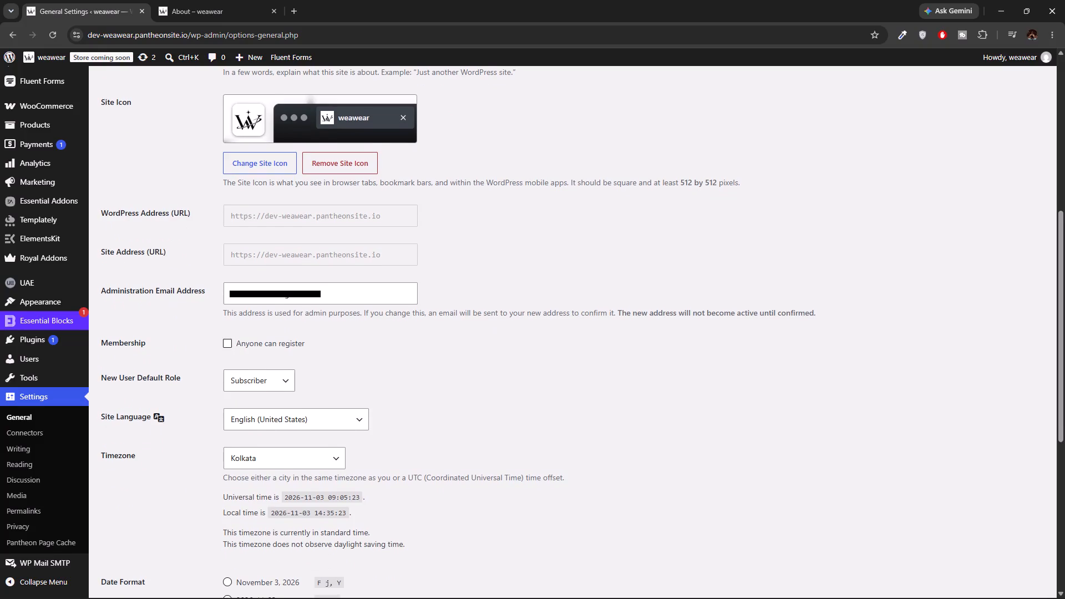
pyautogui.moveTo(276, 294); pyautogui.dragTo(215, 295)
pyautogui.press('BackSpace')
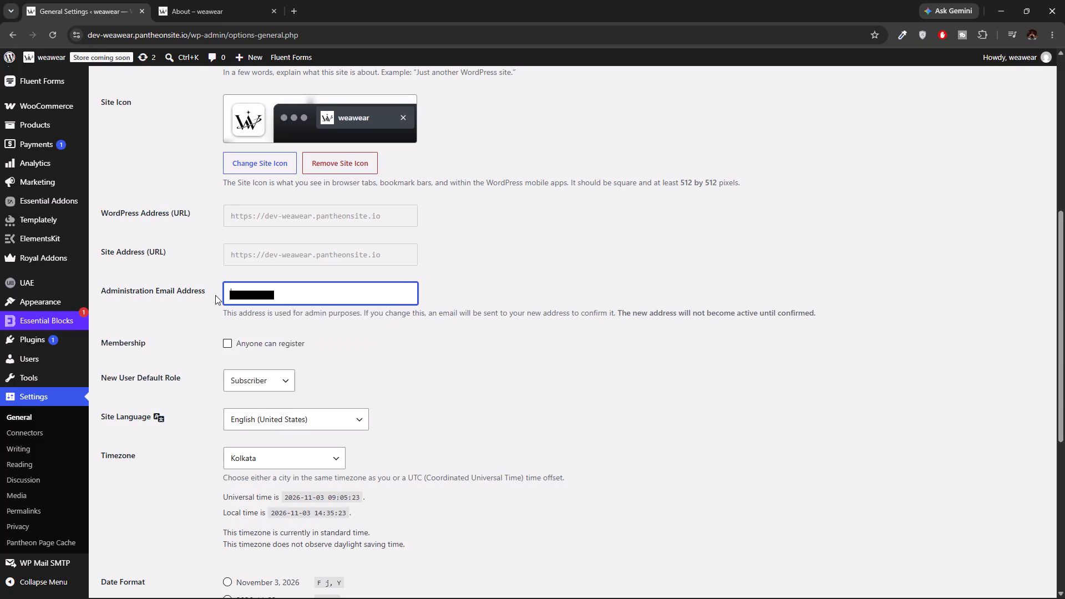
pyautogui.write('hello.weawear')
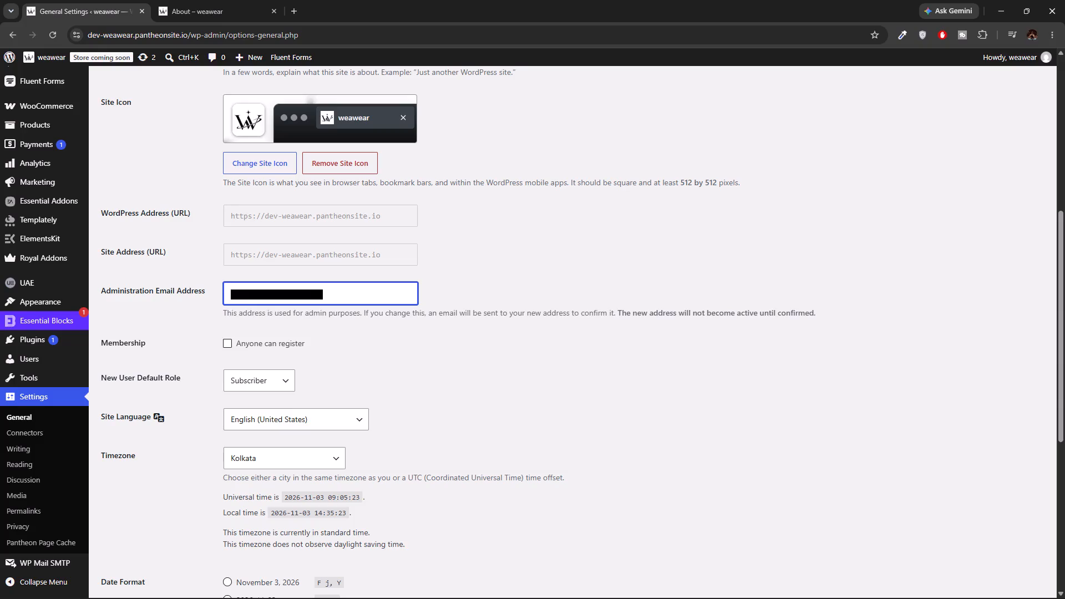
# Check the weawear business email among the Google accounts in a new browser tab and return to General Settings.
pyautogui.click(298, 0)
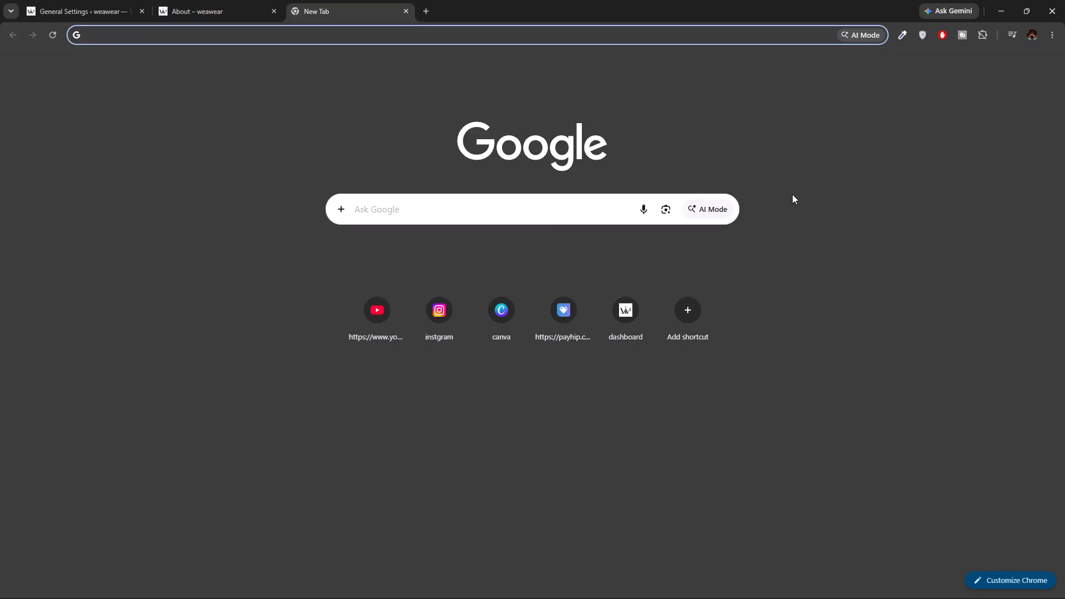
pyautogui.click(1046, 71)
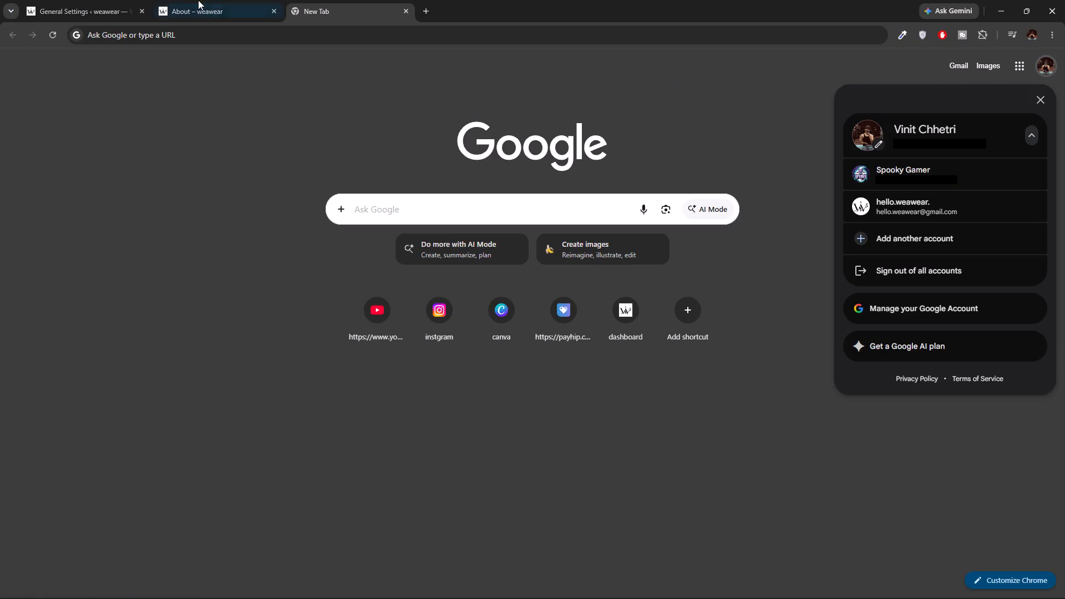
pyautogui.click(104, 1)
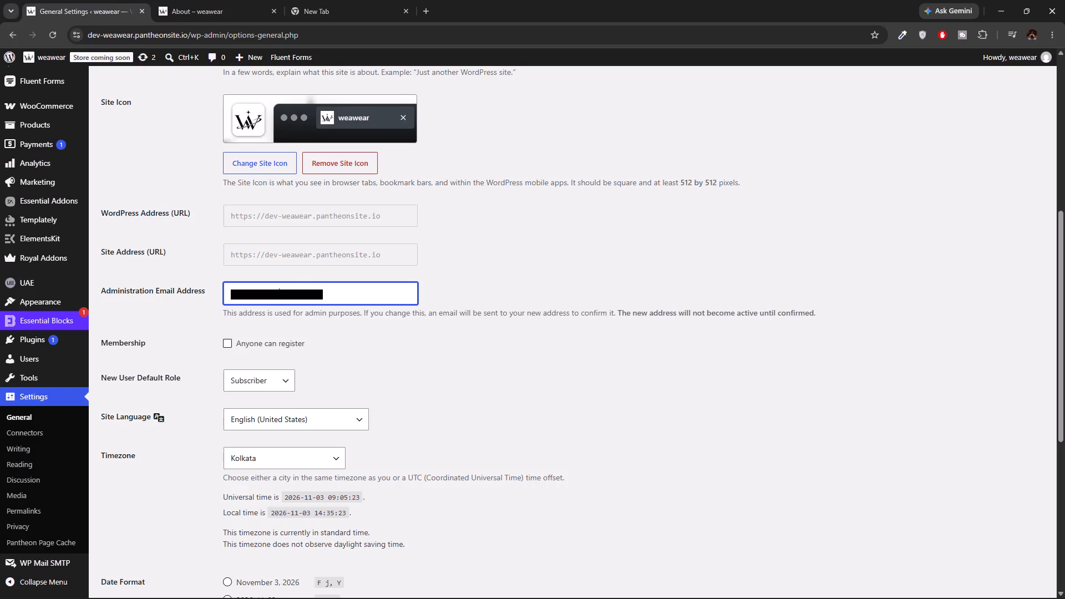
# Save the General Settings with the new administration email and review the Administration Email Address field.
pyautogui.scroll(-2, 302, 320)
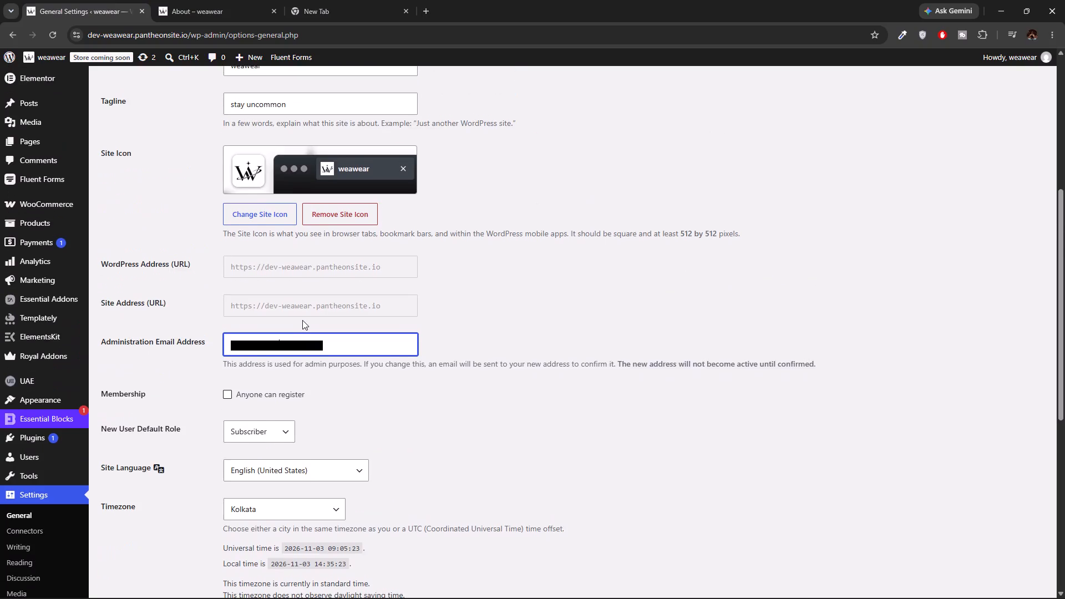
pyautogui.scroll(-5, 302, 320)
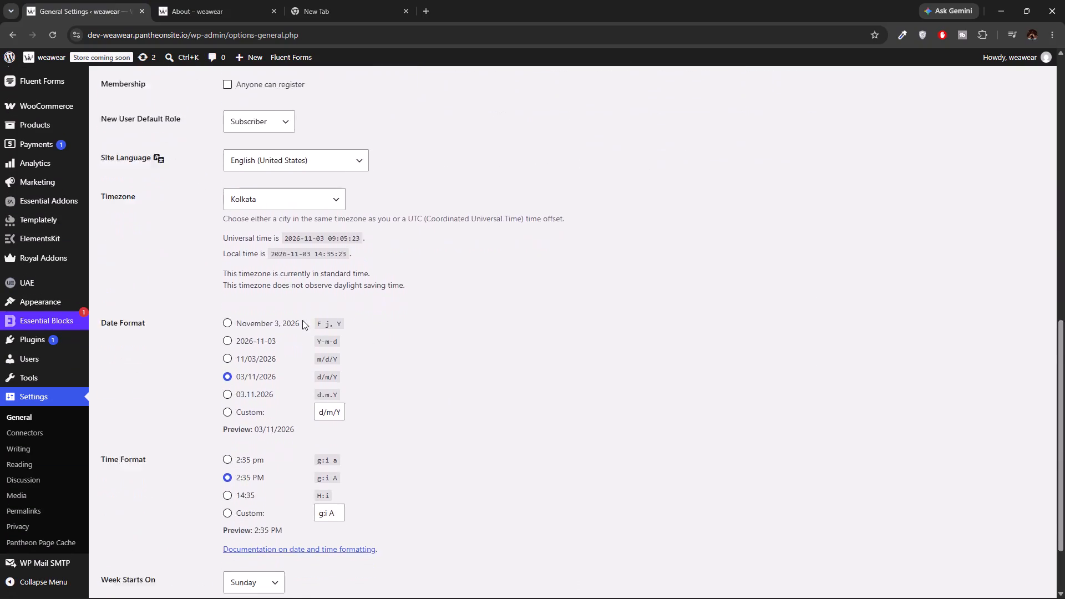
pyautogui.click(151, 539)
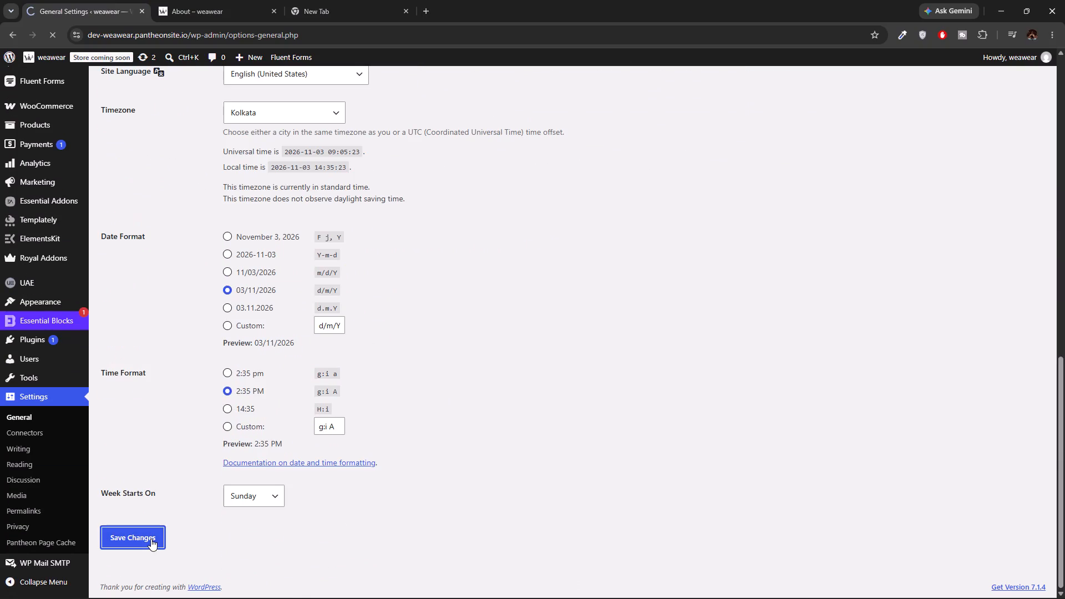
pyautogui.scroll(6, 434, 64)
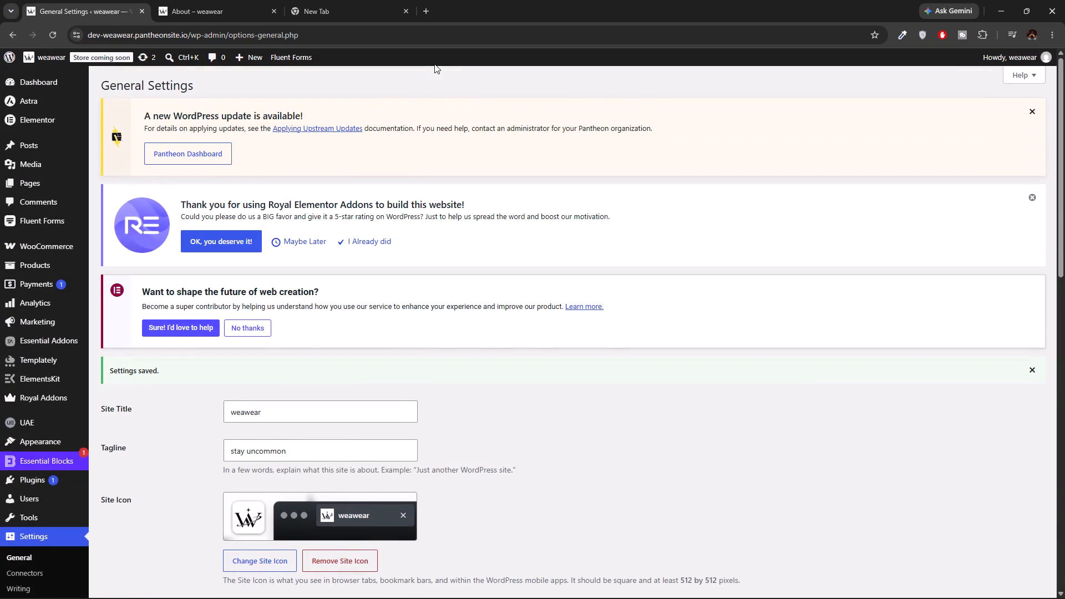
pyautogui.scroll(-1, 433, 17)
pyautogui.scroll(-4, 464, 190)
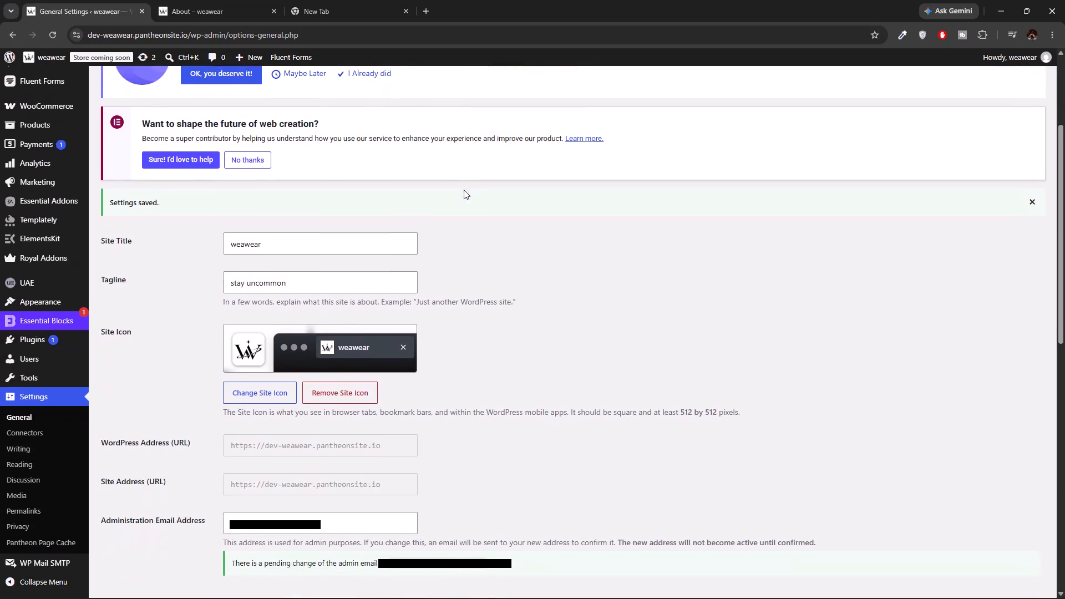
pyautogui.scroll(-1, 461, 151)
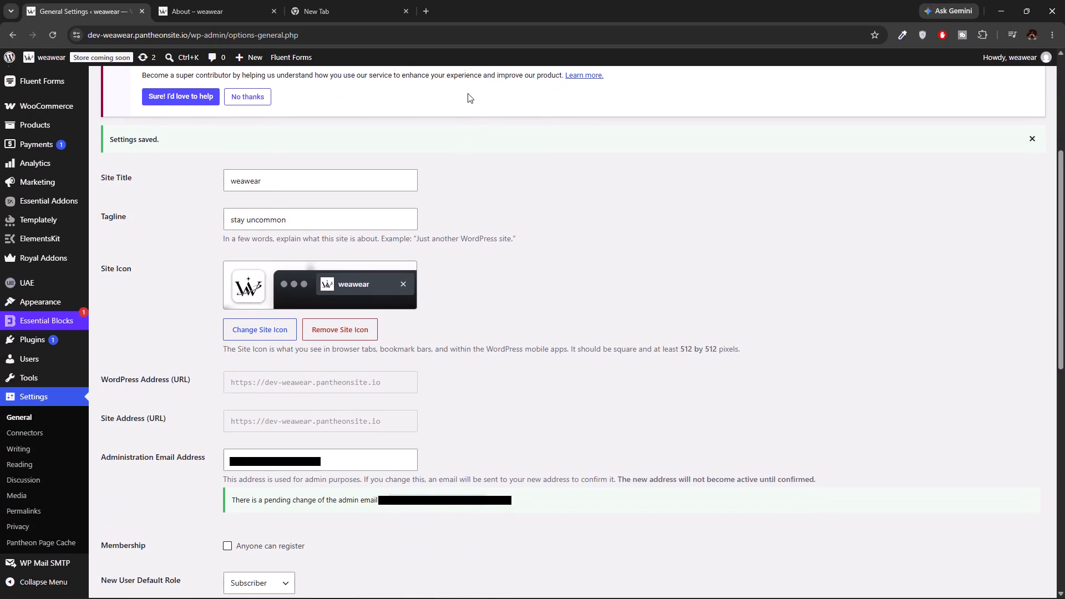
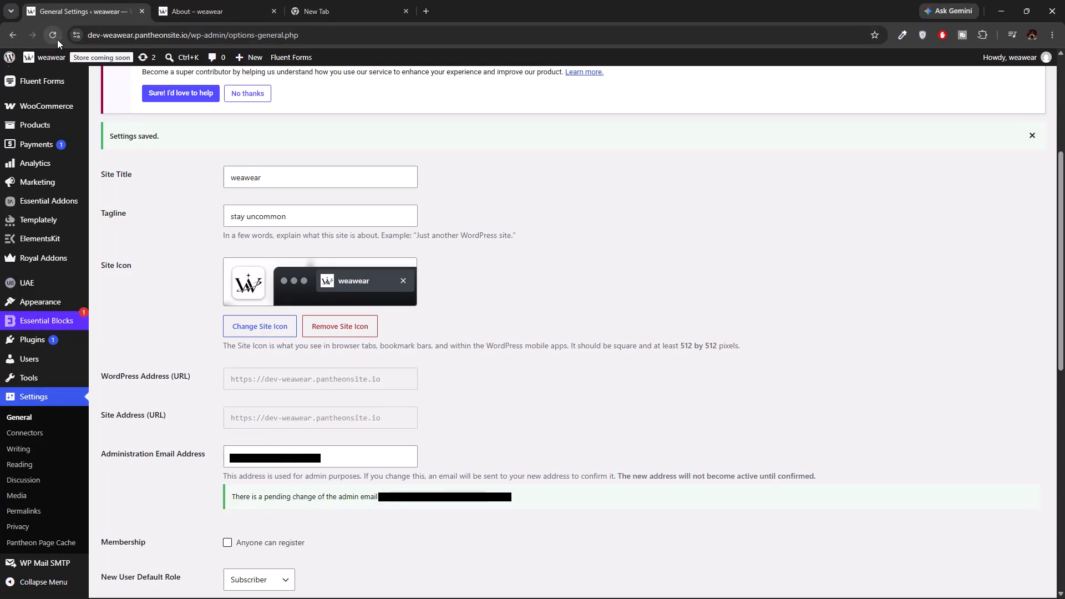
# Reload the General Settings page to check the pending administration email address change.
pyautogui.click(57, 39)
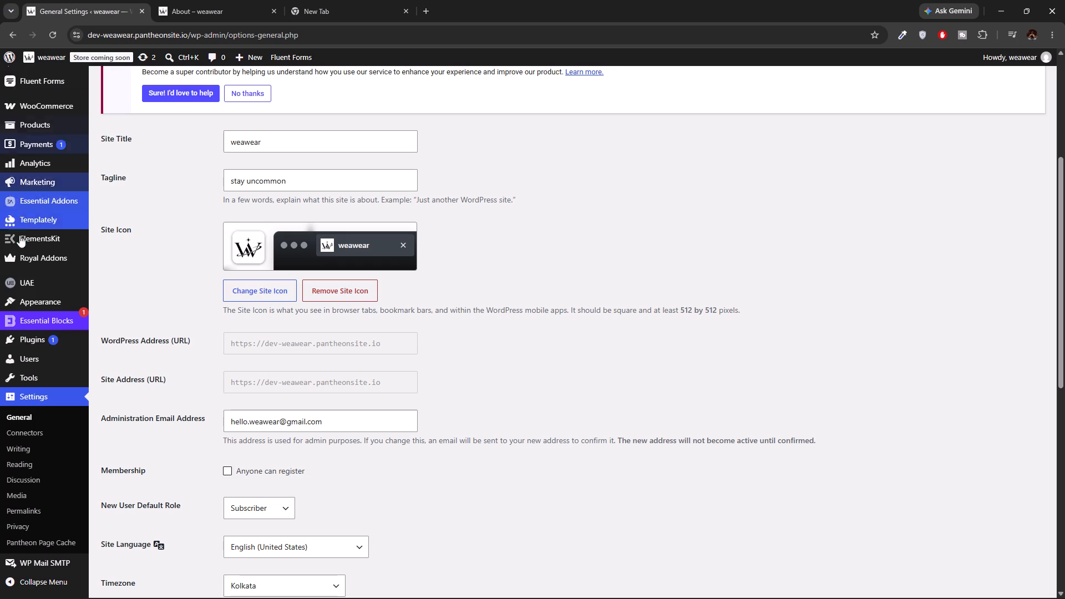
# Start the guided WooCommerce store setup again and continue past the user profile question to the store details page.
pyautogui.click(57, 107)
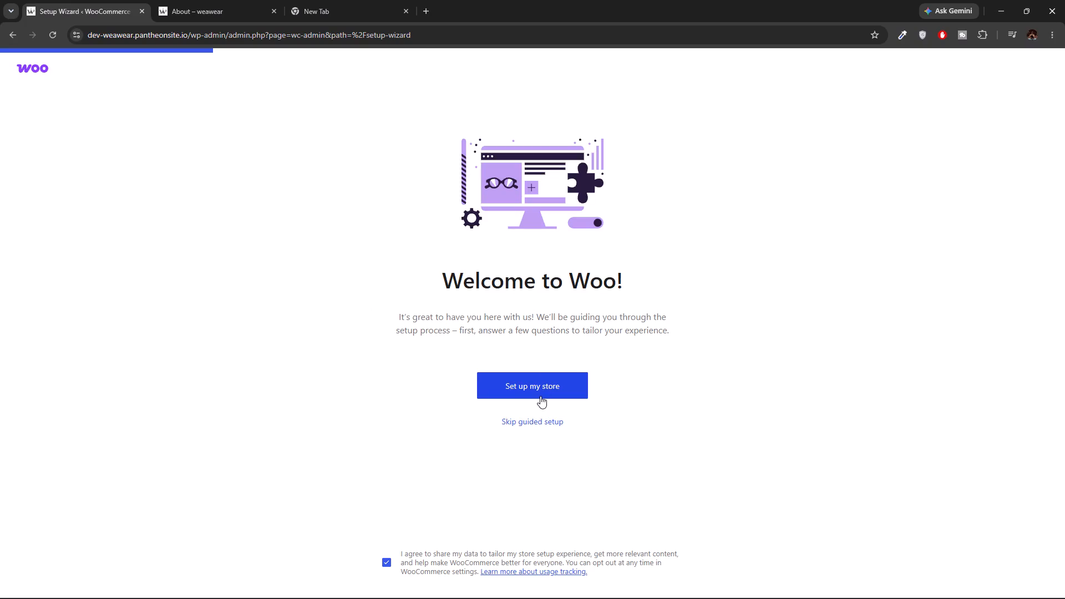
pyautogui.click(540, 396)
pyautogui.click(544, 361)
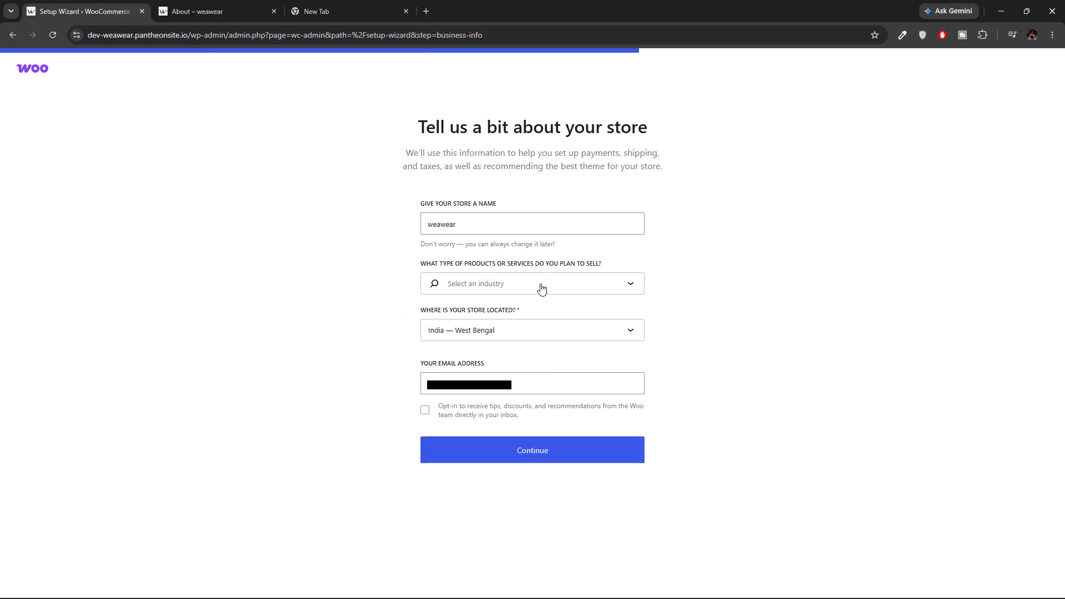
# Submit the setup wizard's store details with the Clothing and accessories industry, a new contact email and the Woo tips opt-in enabled.
pyautogui.click(540, 283)
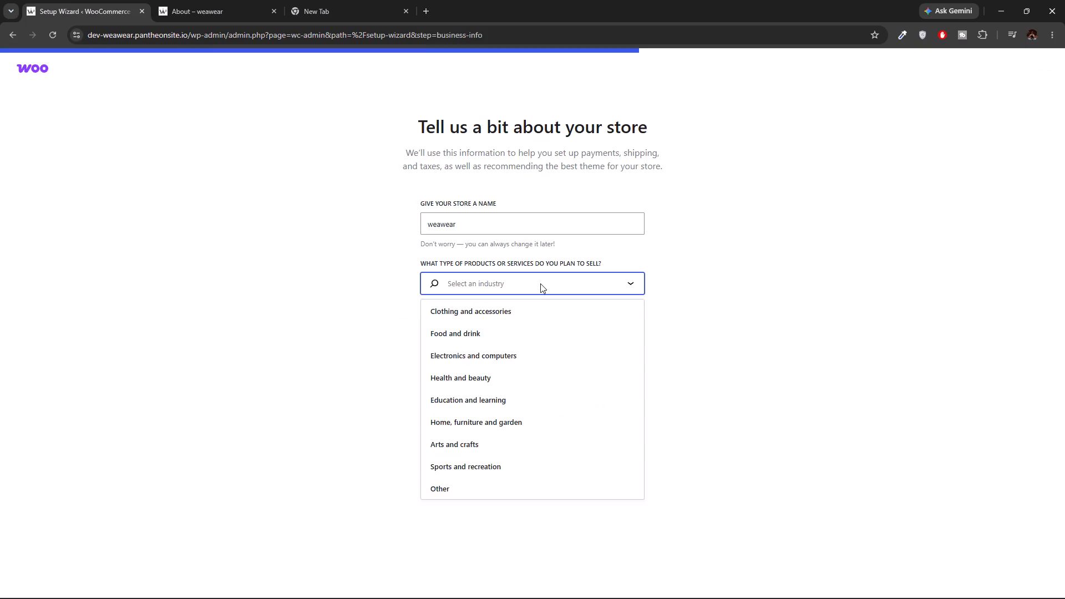
pyautogui.click(504, 311)
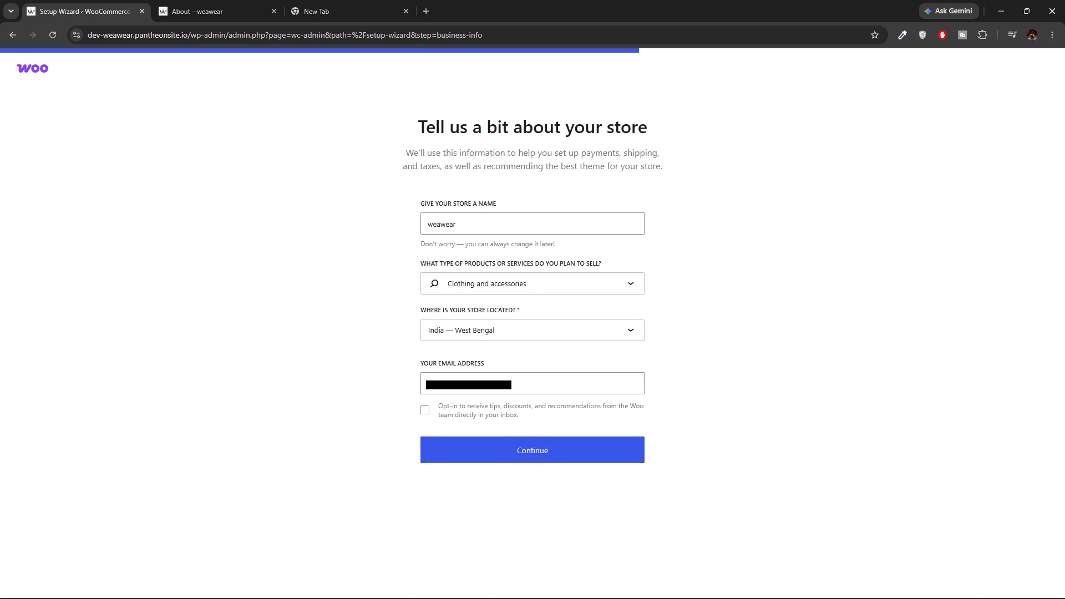
pyautogui.moveTo(470, 384); pyautogui.dragTo(367, 383)
pyautogui.press('BackSpace')
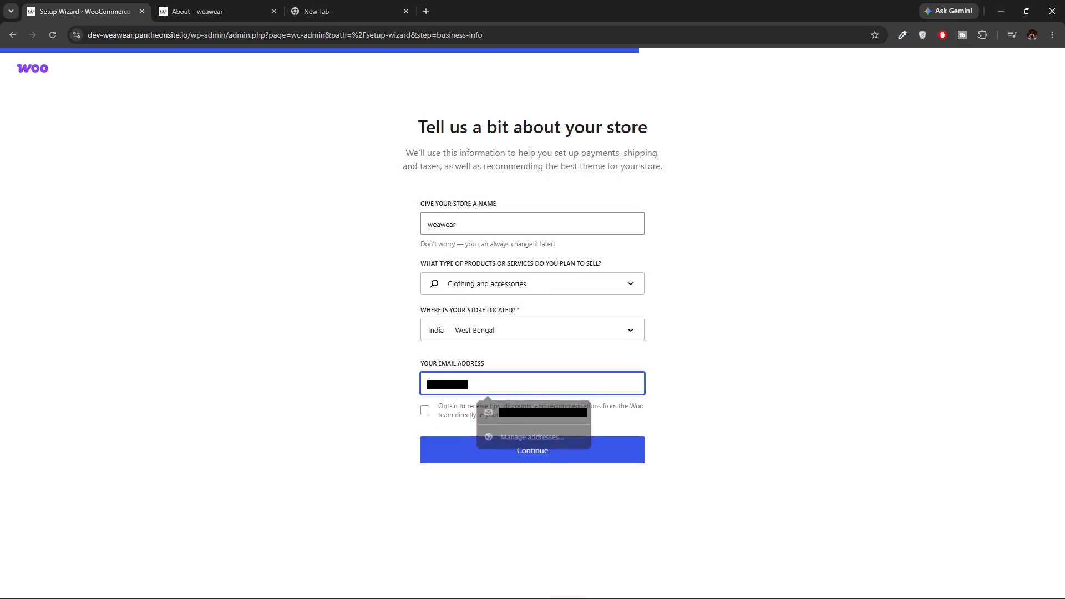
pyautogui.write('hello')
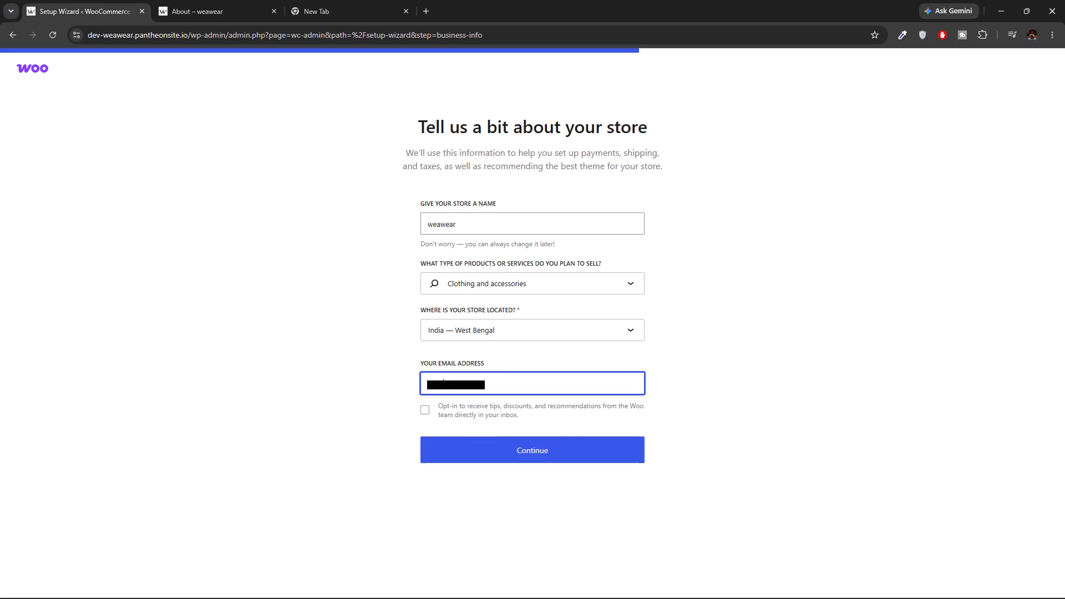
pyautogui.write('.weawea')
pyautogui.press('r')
pyautogui.click(422, 412)
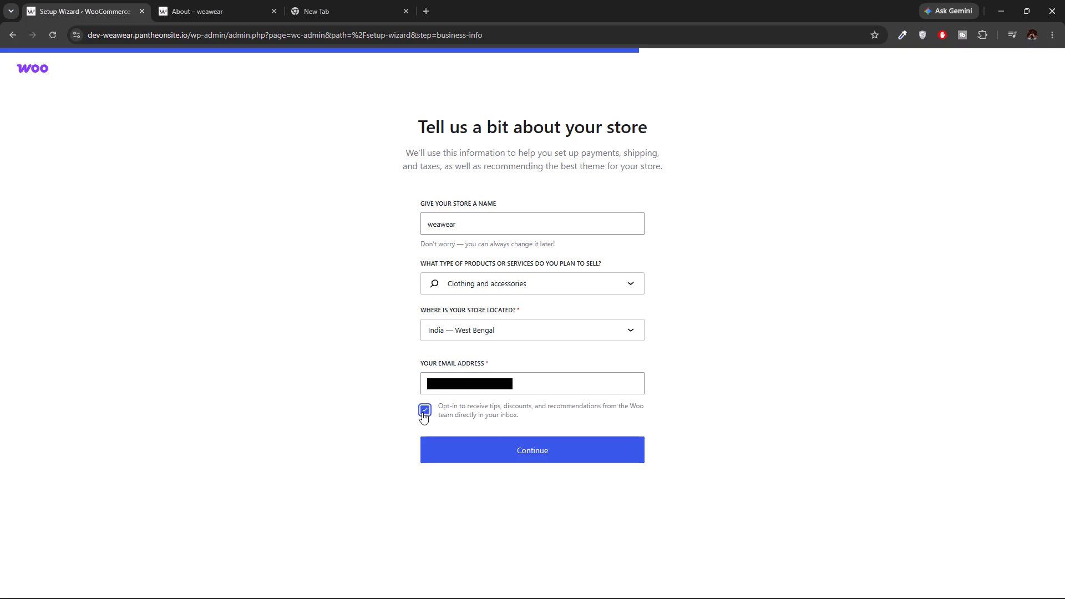
pyautogui.click(478, 439)
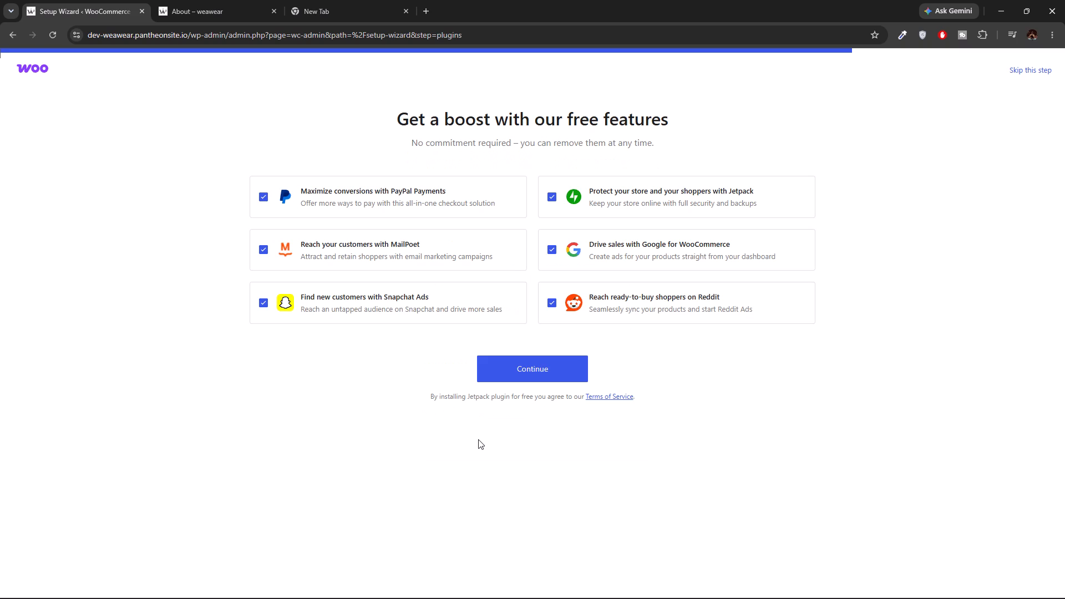
# Skip the setup wizard's free features step without installing the suggested extensions.
pyautogui.click(1018, 75)
pyautogui.click(1020, 73)
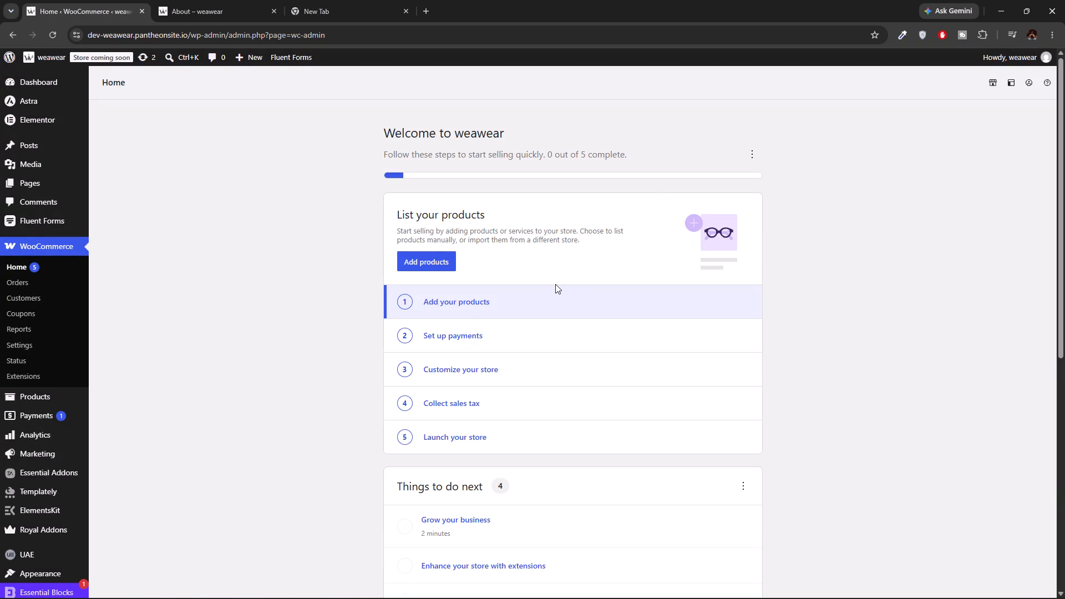
# Open the WooCommerce general settings and fill in the store address fields with the saved autofill address.
pyautogui.scroll(-5, 555, 284)
pyautogui.hscroll(-1, 555, 284)
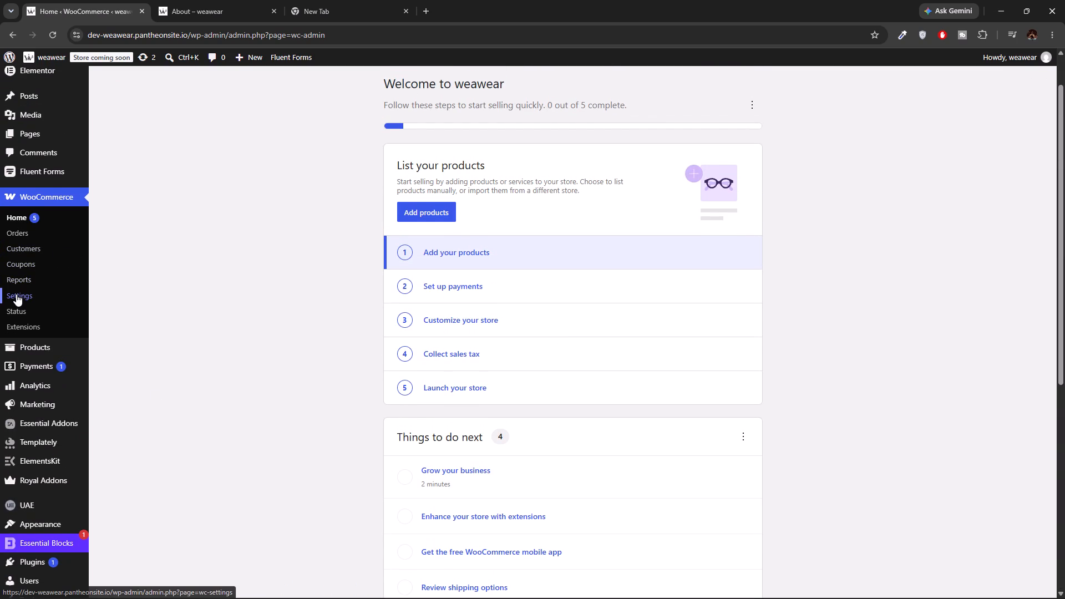
pyautogui.click(16, 294)
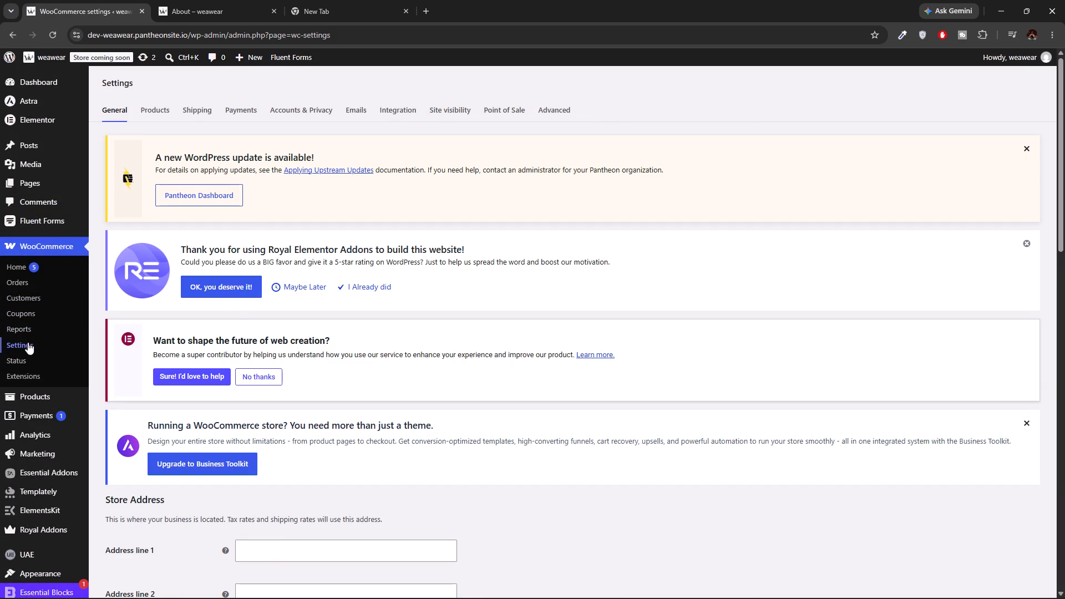
pyautogui.scroll(-3, 252, 385)
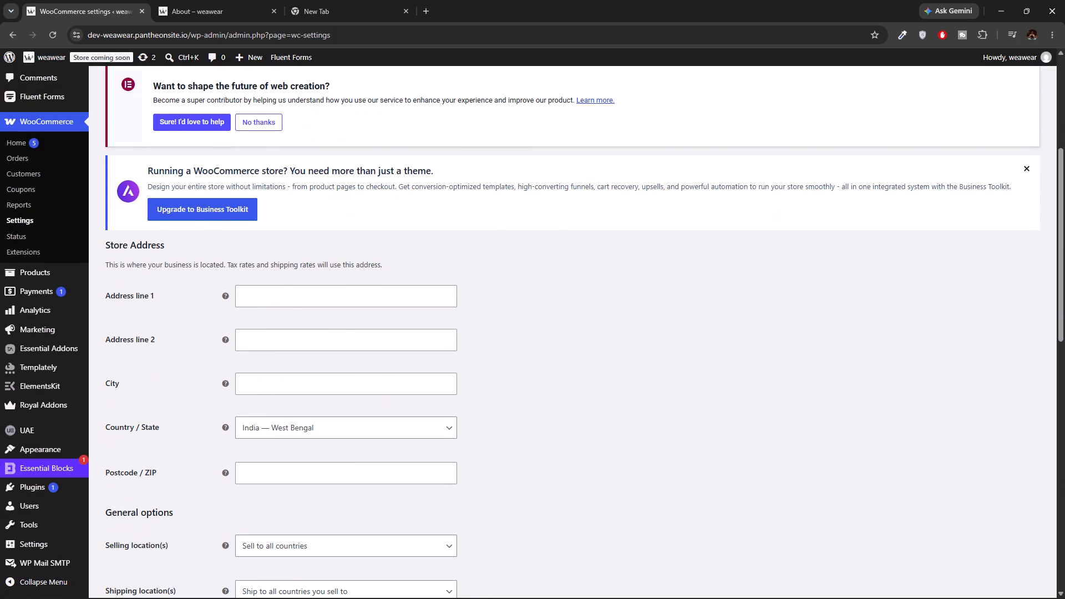
pyautogui.click(266, 303)
pyautogui.click(305, 329)
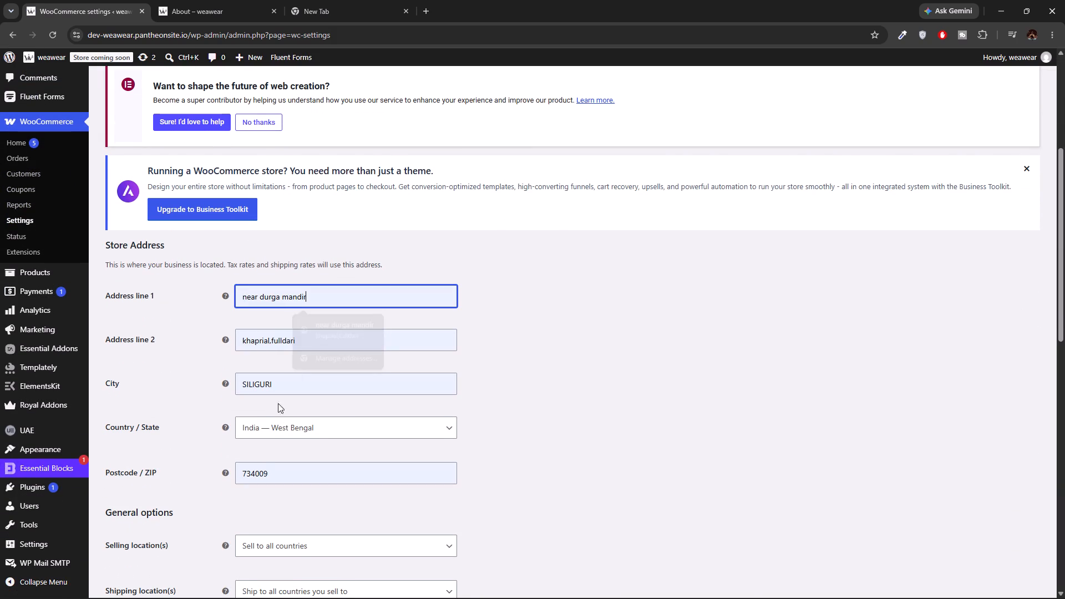
# Correct the spelling of the locality name at the end of the store's address line 2.
pyautogui.scroll(-3, 255, 476)
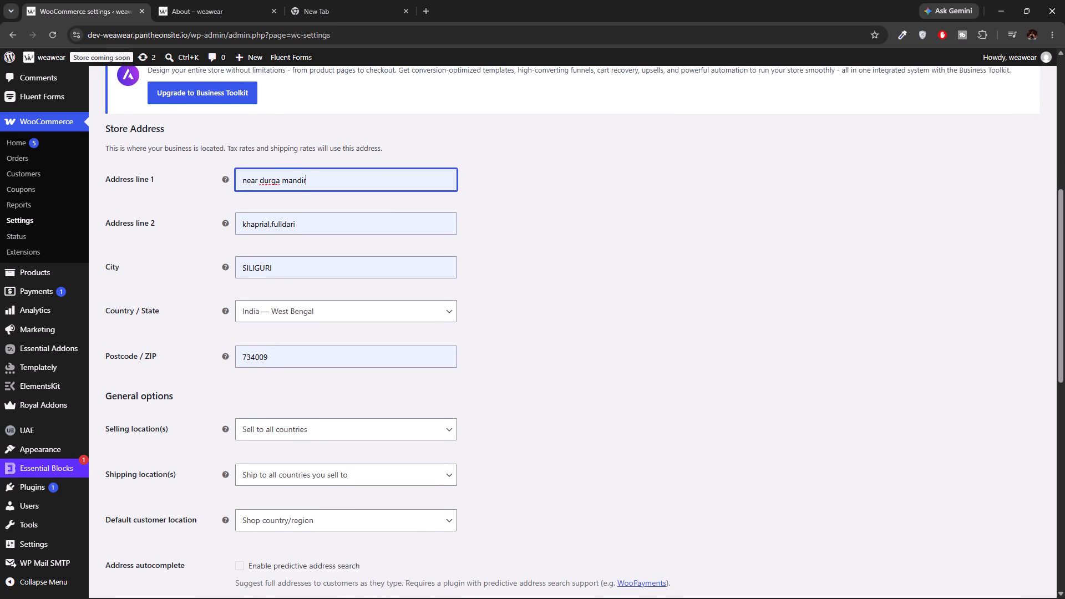
pyautogui.scroll(-2, 255, 476)
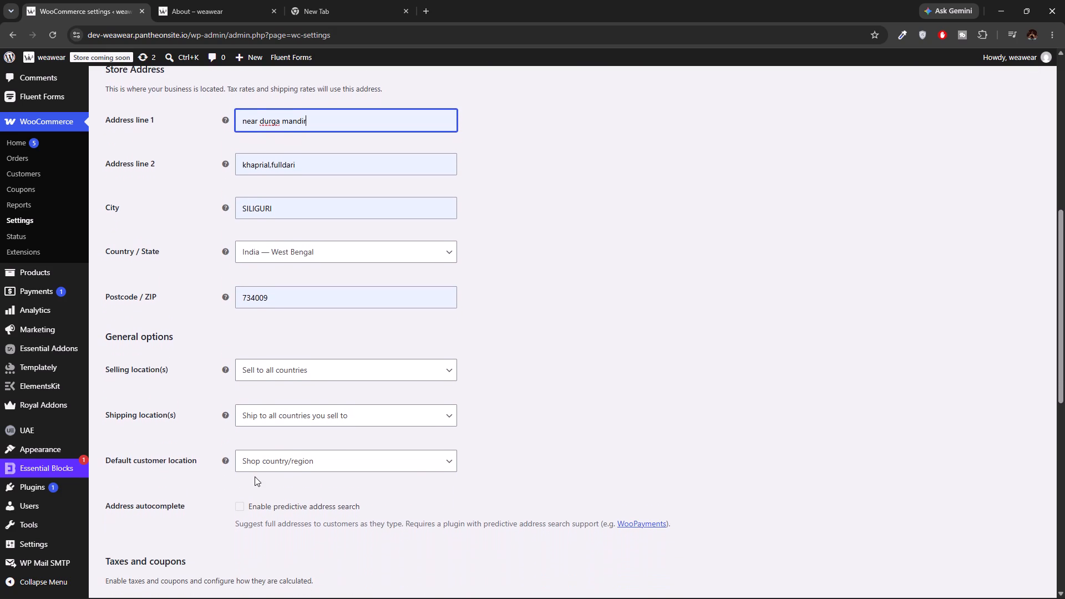
pyautogui.scroll(-2, 255, 476)
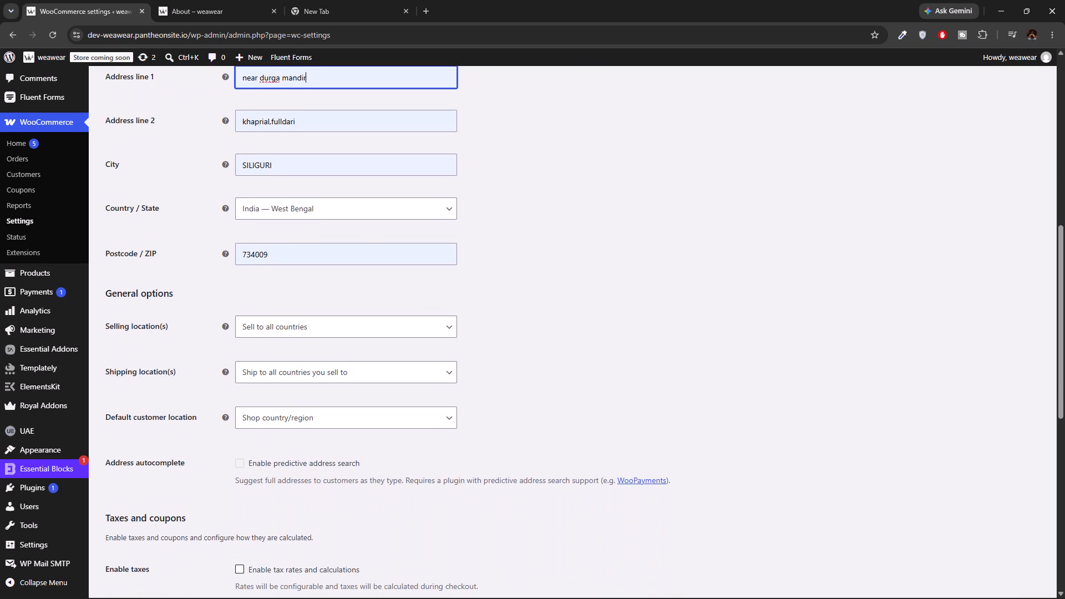
pyautogui.scroll(-4, 255, 476)
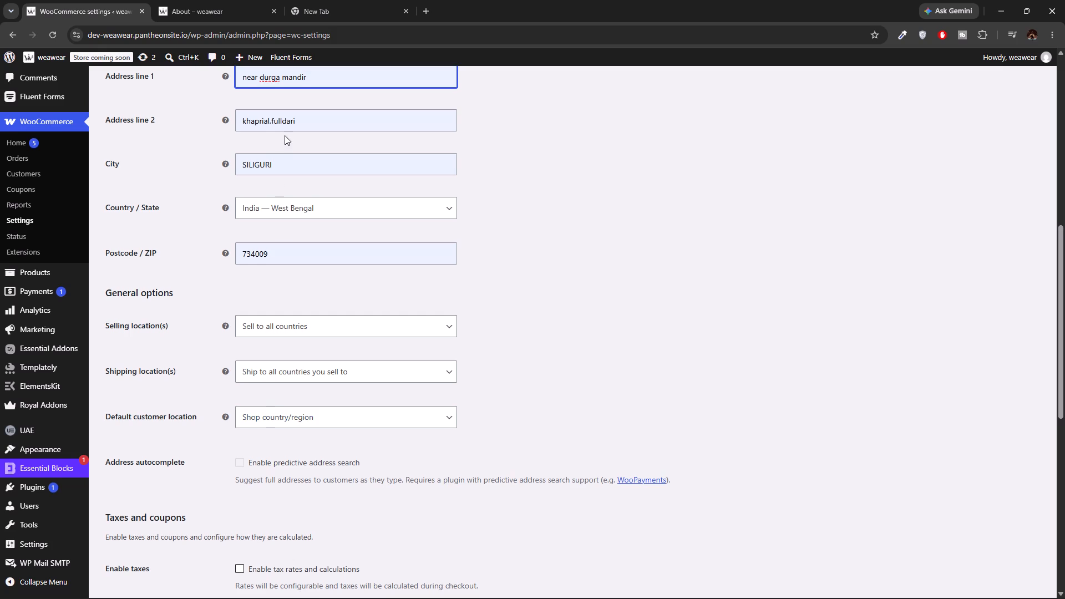
pyautogui.click(295, 121)
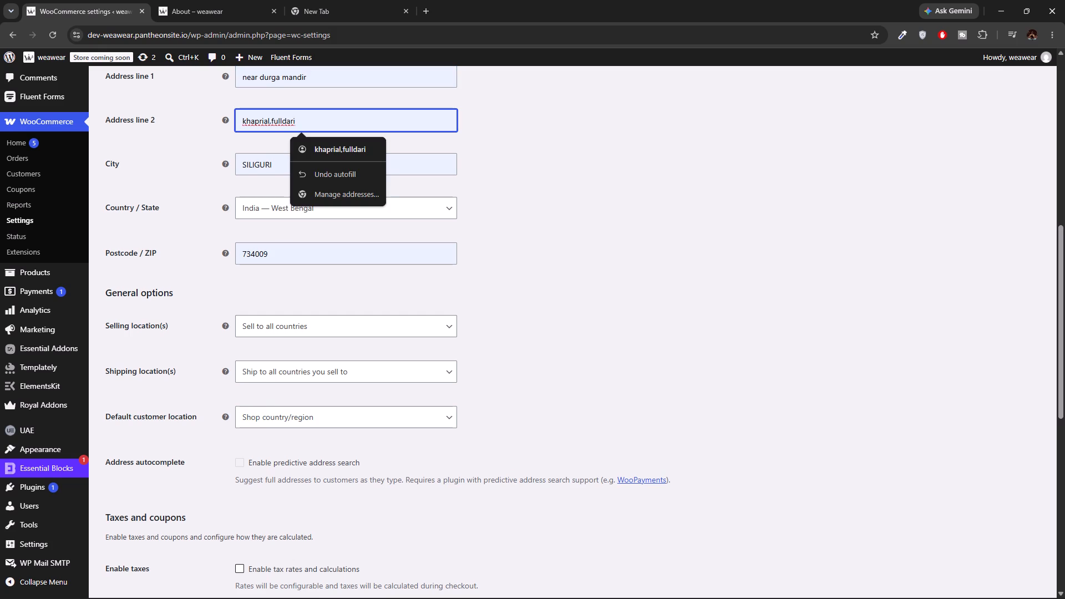
pyautogui.press('BackSpace')
pyautogui.press('BackSpace')
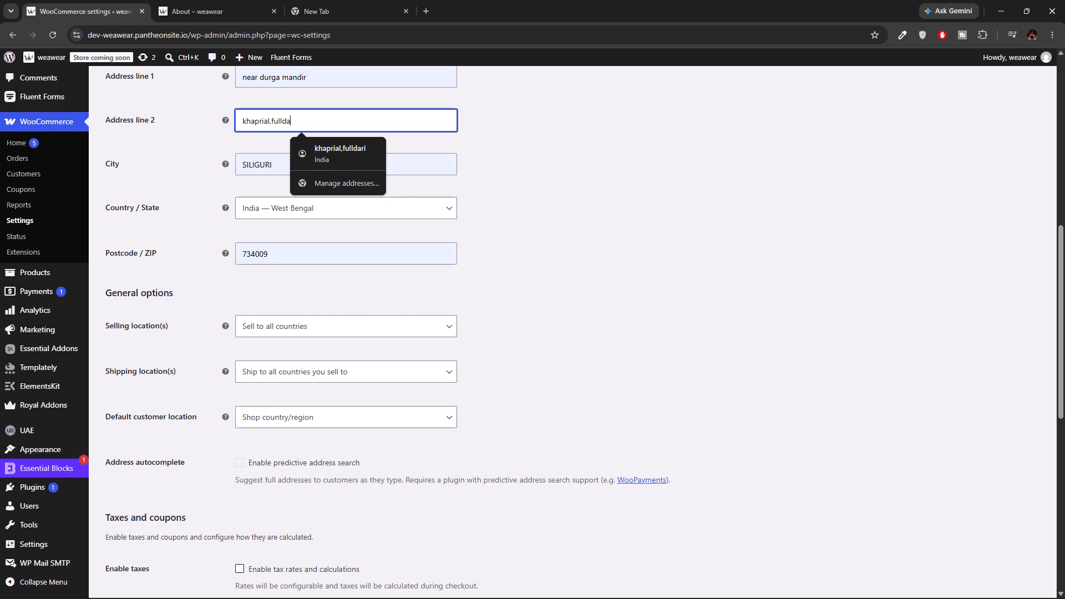
pyautogui.press('BackSpace')
pyautogui.press('BackSpace')
pyautogui.press('BackSpace')
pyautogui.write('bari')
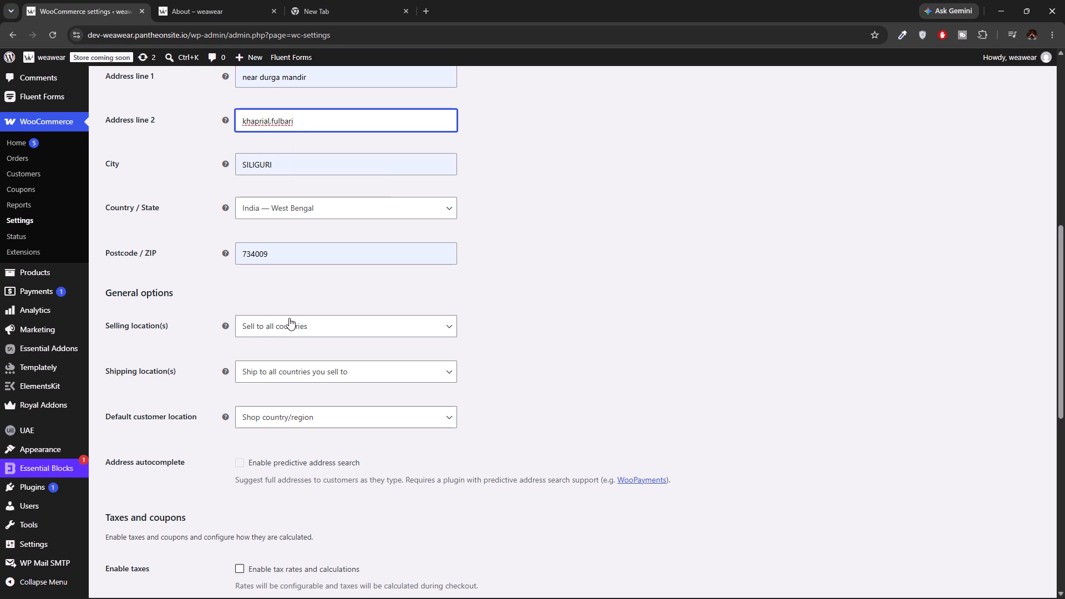
# Set the selling locations to specific countries and choose India as the only country to sell to.
pyautogui.click(282, 334)
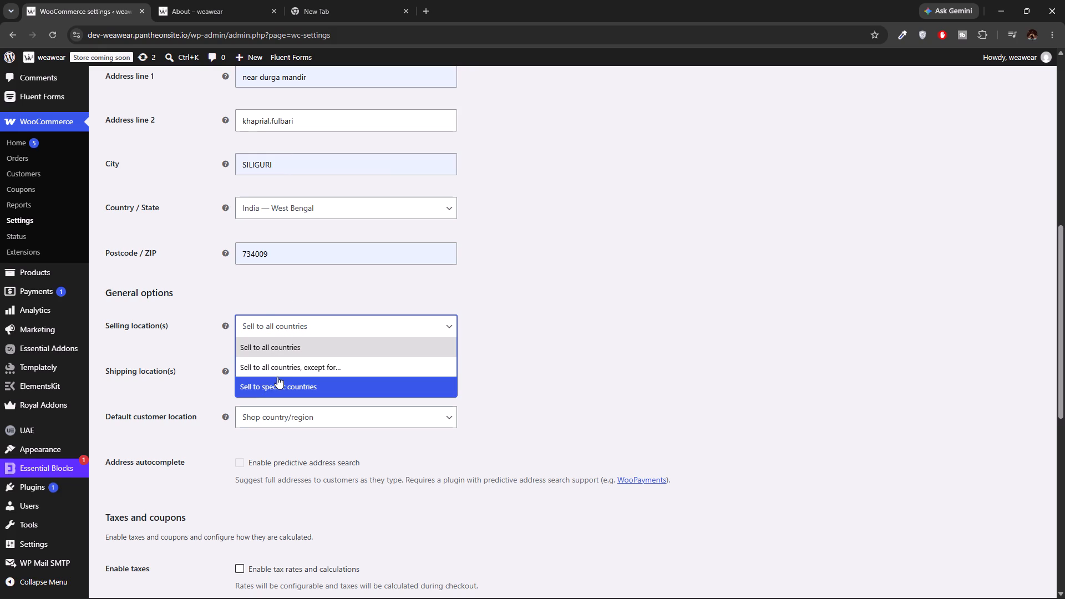
pyautogui.click(277, 377)
pyautogui.click(277, 377)
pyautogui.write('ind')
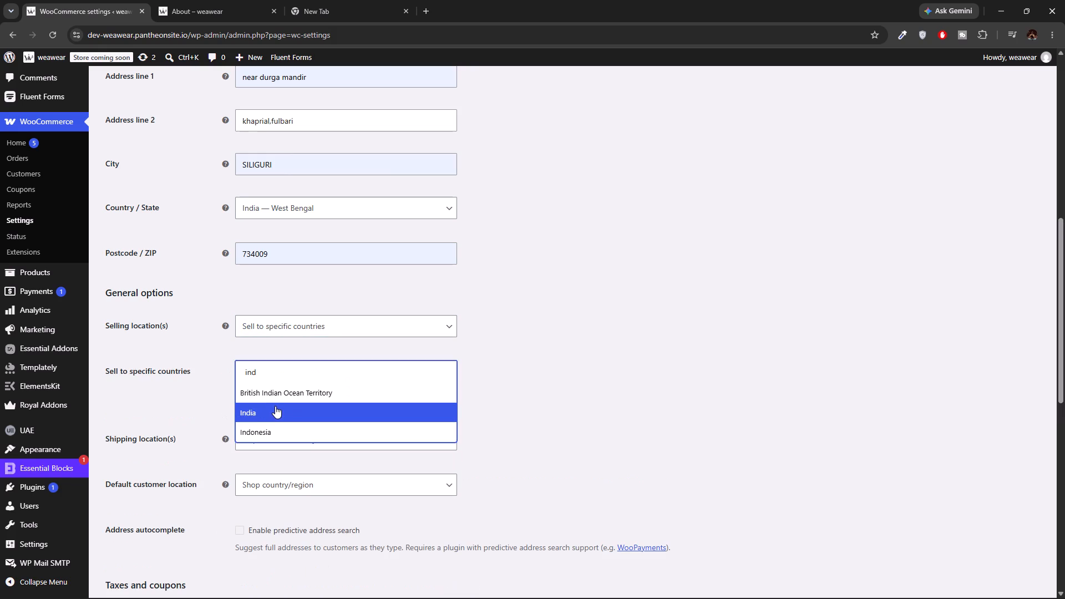
pyautogui.click(275, 406)
# Set the shipping locations to specific countries only and choose India as the only shipping country.
pyautogui.click(272, 439)
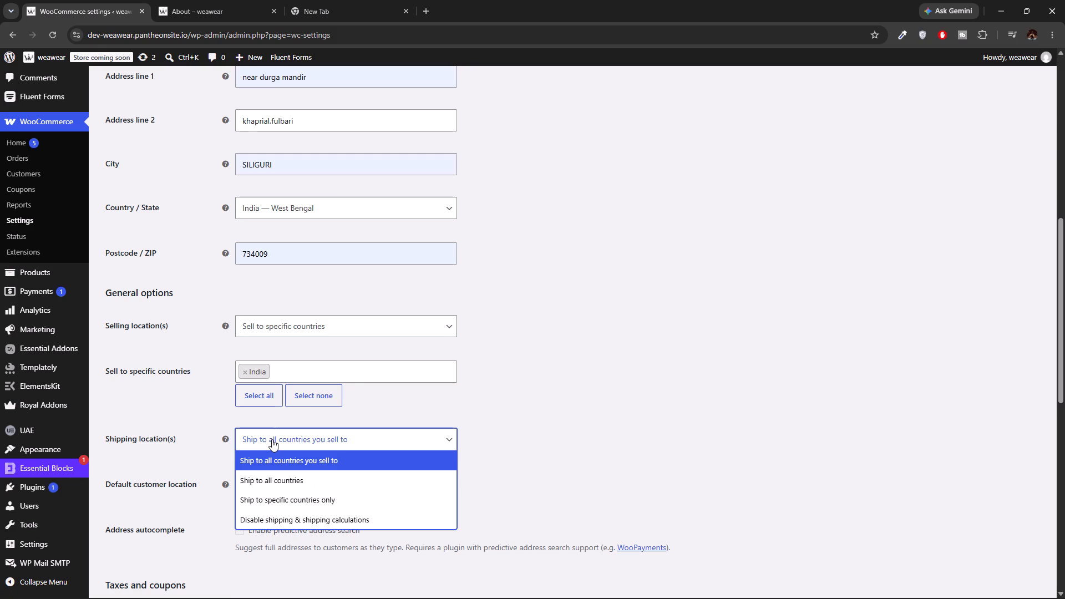
pyautogui.click(273, 495)
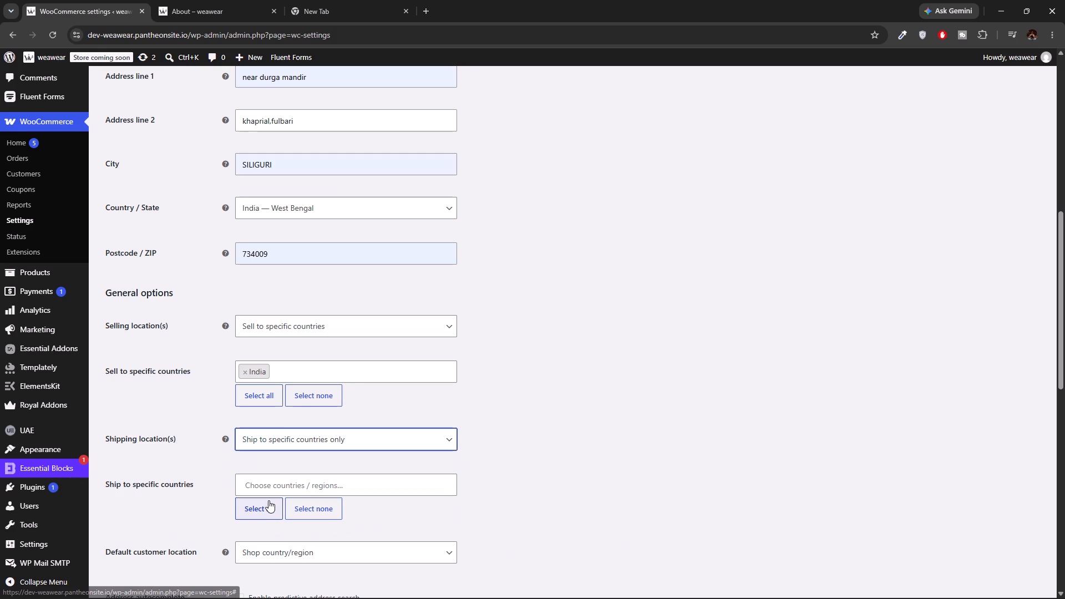
pyautogui.click(270, 490)
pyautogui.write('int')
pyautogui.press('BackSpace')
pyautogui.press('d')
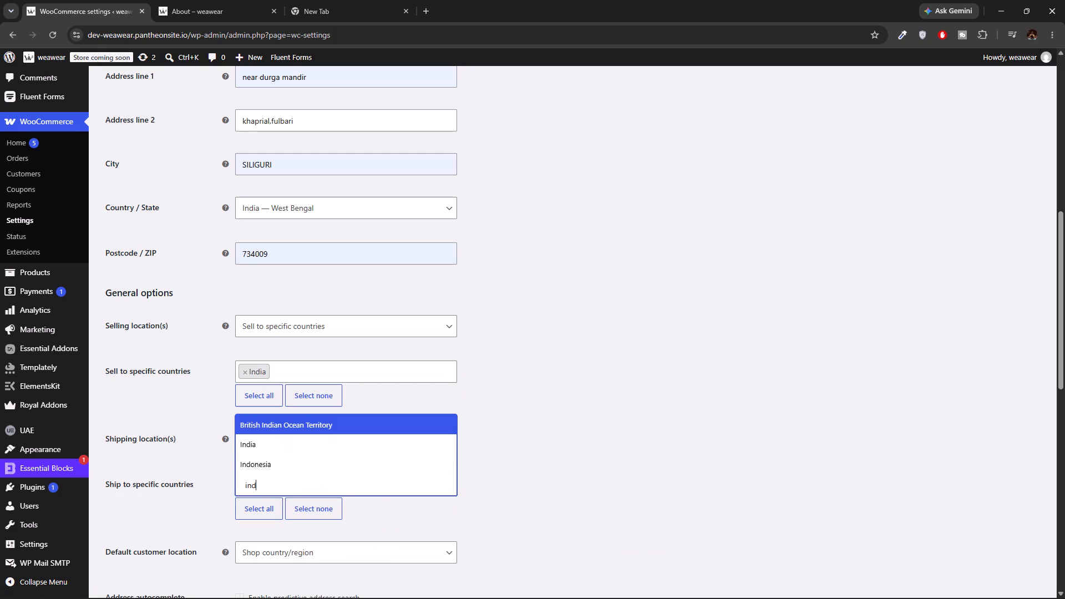
pyautogui.click(263, 441)
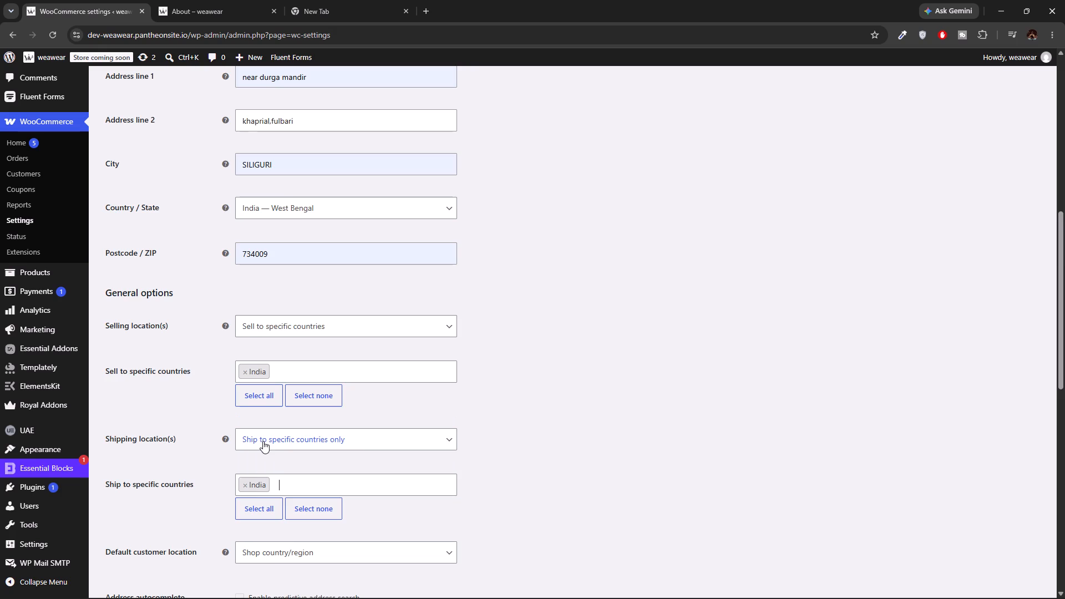
# Save the WooCommerce general settings, leaving the tax, coupon and currency options as they are.
pyautogui.scroll(-3, 263, 441)
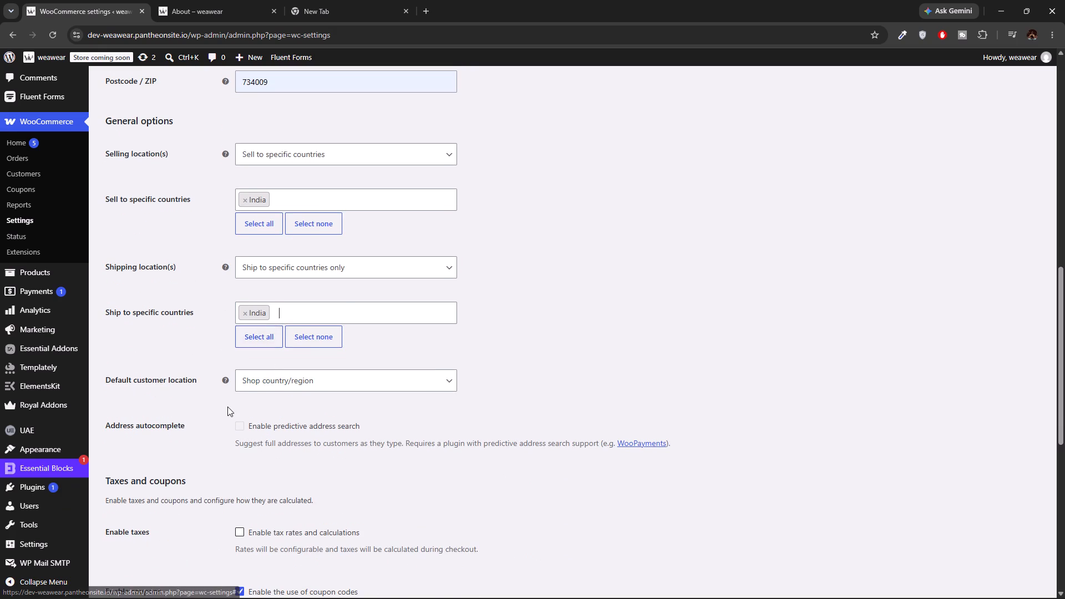
pyautogui.scroll(-5, 227, 407)
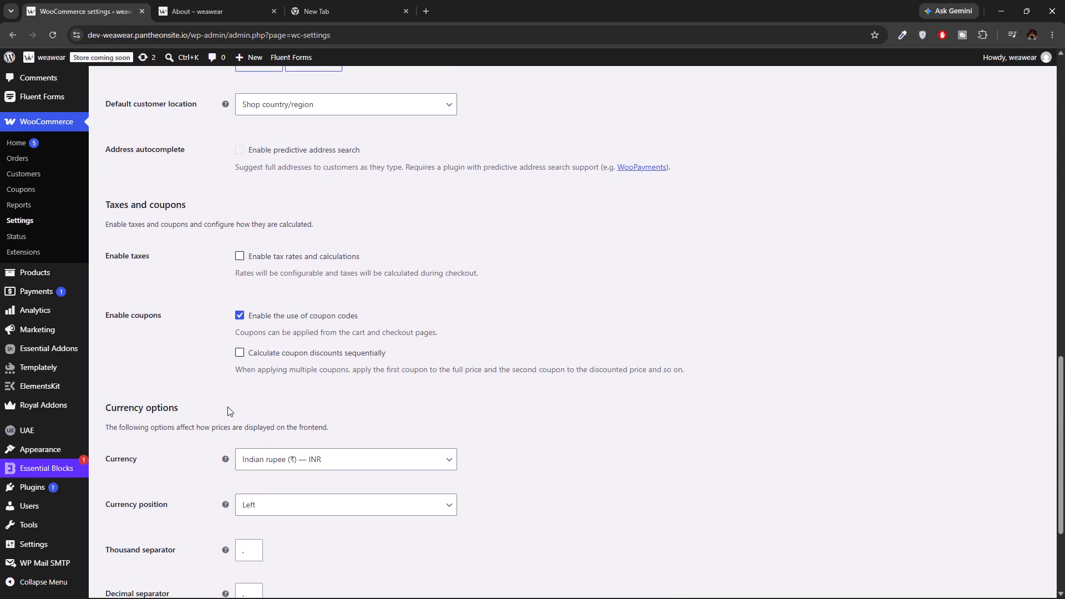
pyautogui.scroll(-5, 227, 407)
pyautogui.click(153, 521)
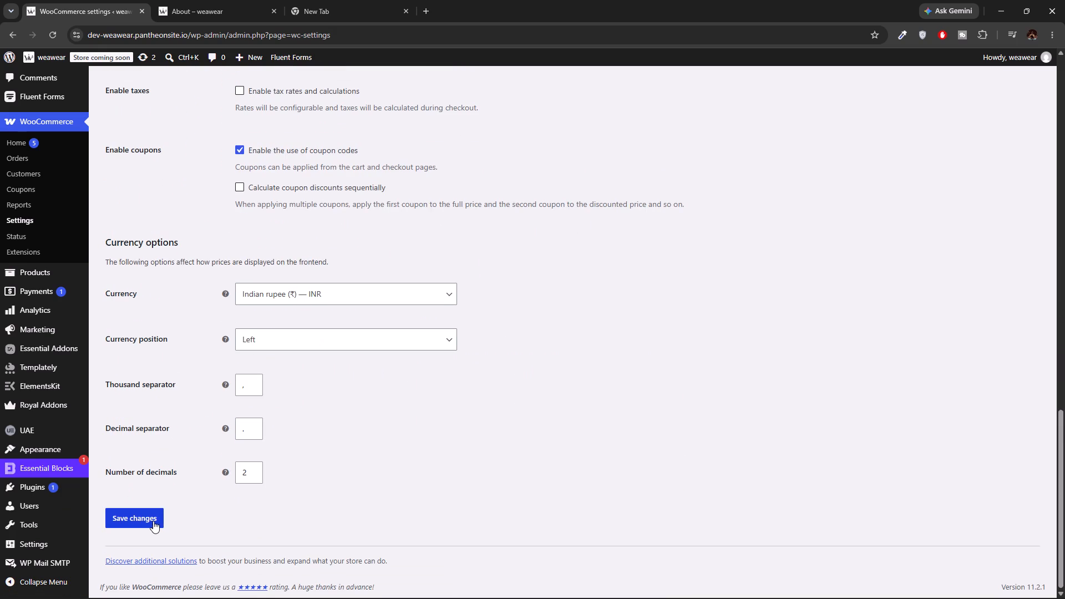
# Open the WooCommerce product settings and check which pages are available as the shop page.
pyautogui.scroll(6, 306, 196)
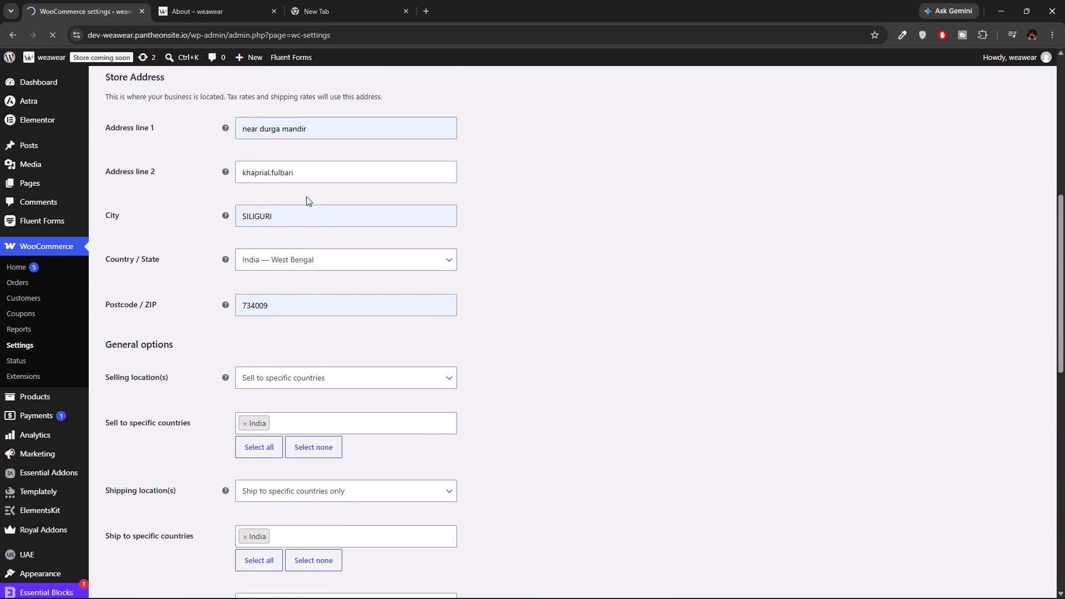
pyautogui.scroll(7, 306, 196)
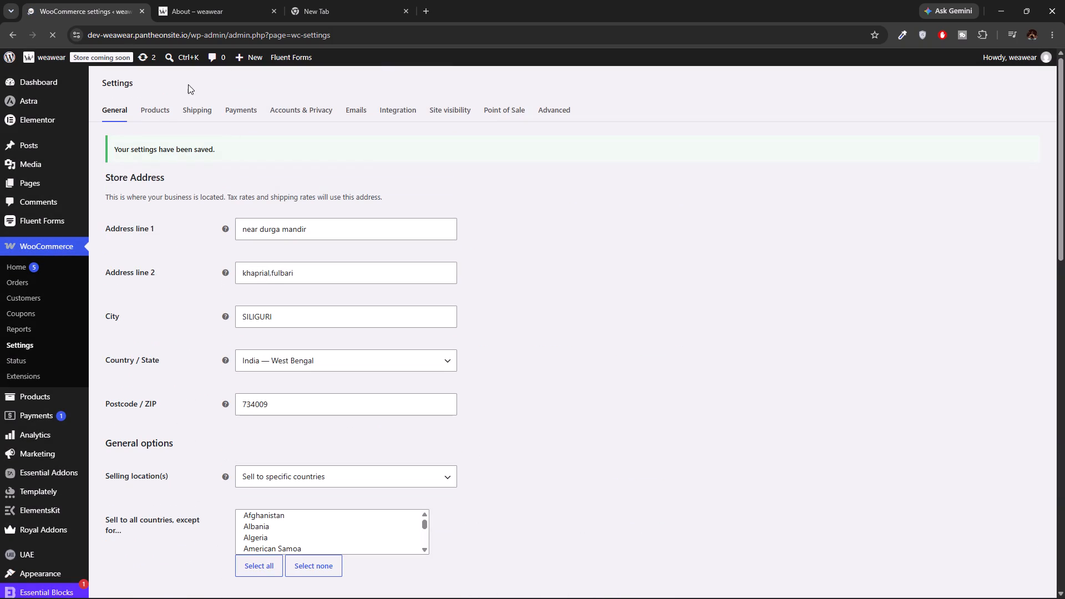
pyautogui.click(159, 113)
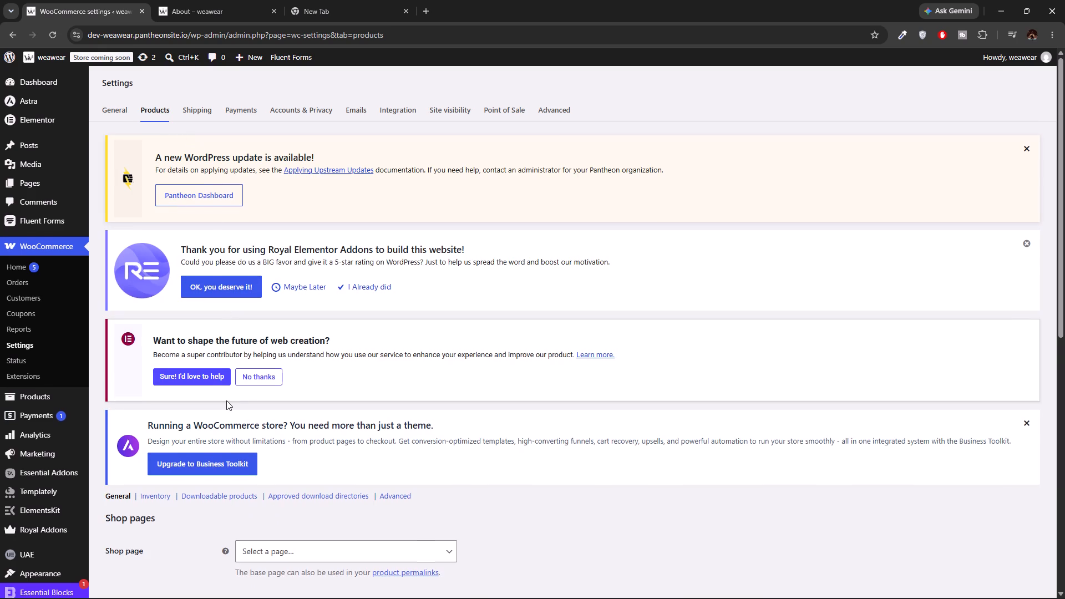
pyautogui.scroll(-4, 226, 400)
pyautogui.click(262, 261)
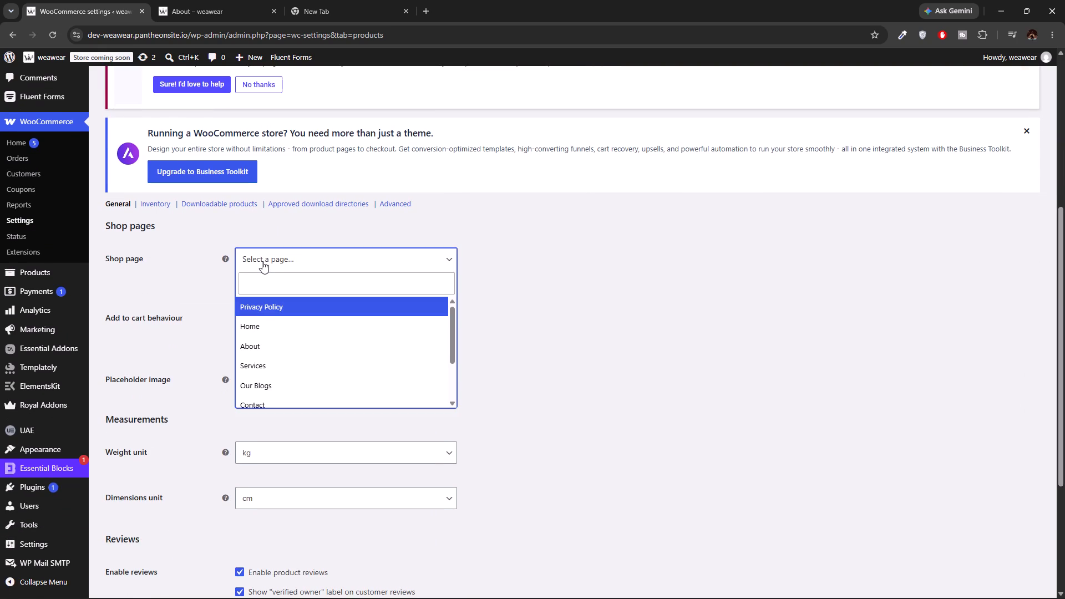
pyautogui.click(262, 261)
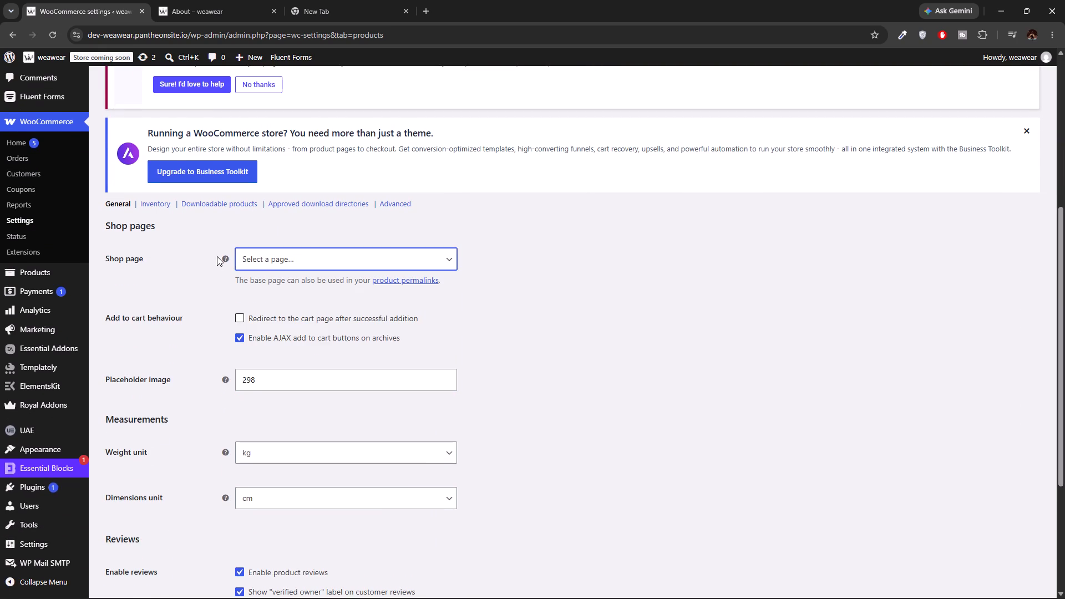
# Open the list of all site pages, quick-edit the untitled Cart Page to give it the title Cart, and save the update.
pyautogui.scroll(10, 217, 256)
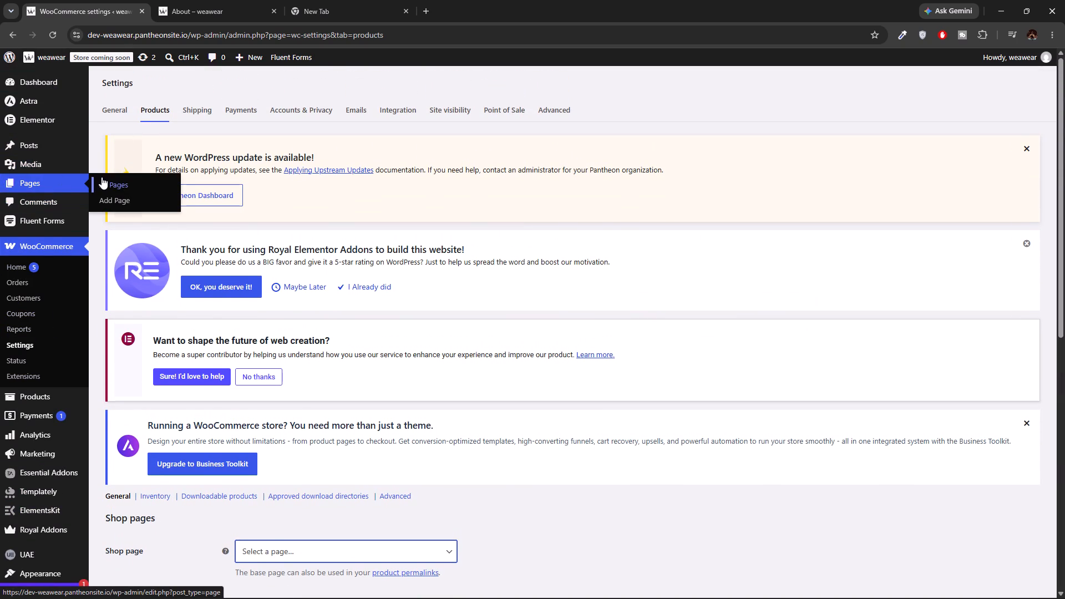
pyautogui.click(104, 182)
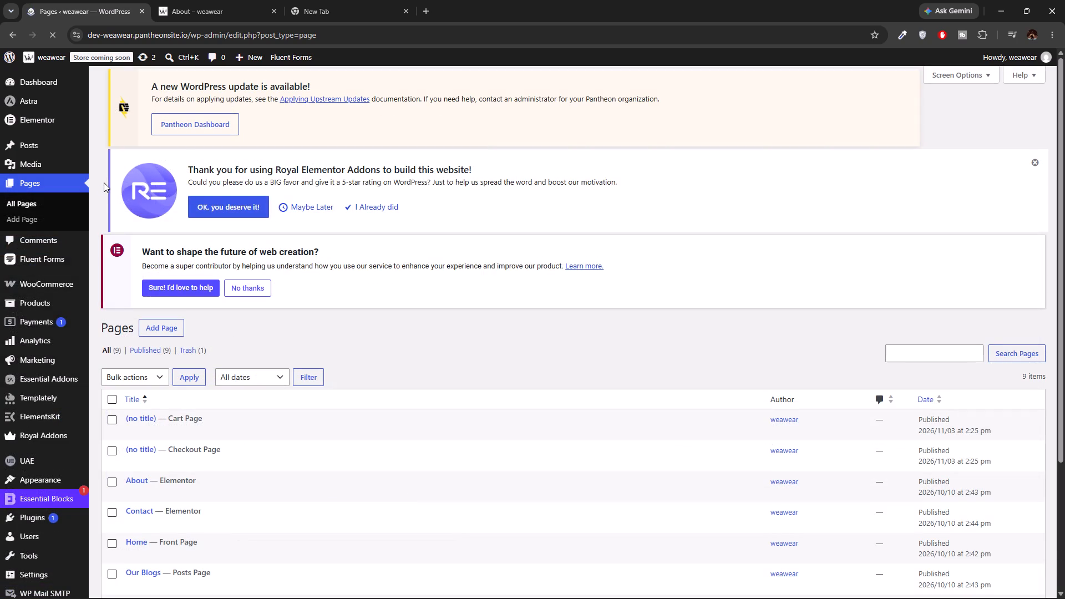
pyautogui.scroll(-2, 348, 339)
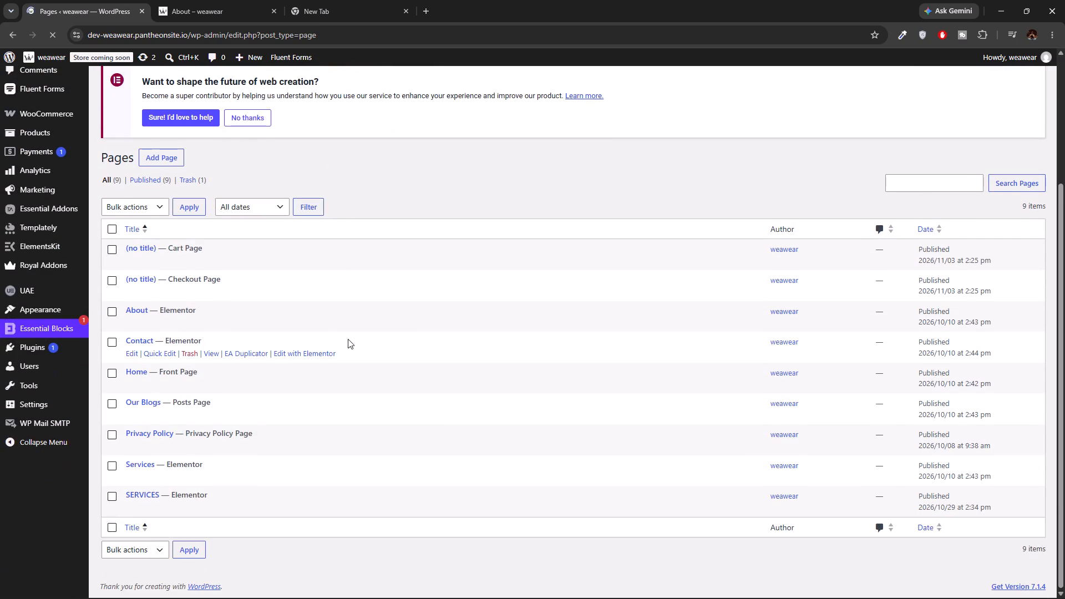
pyautogui.scroll(-2, 348, 339)
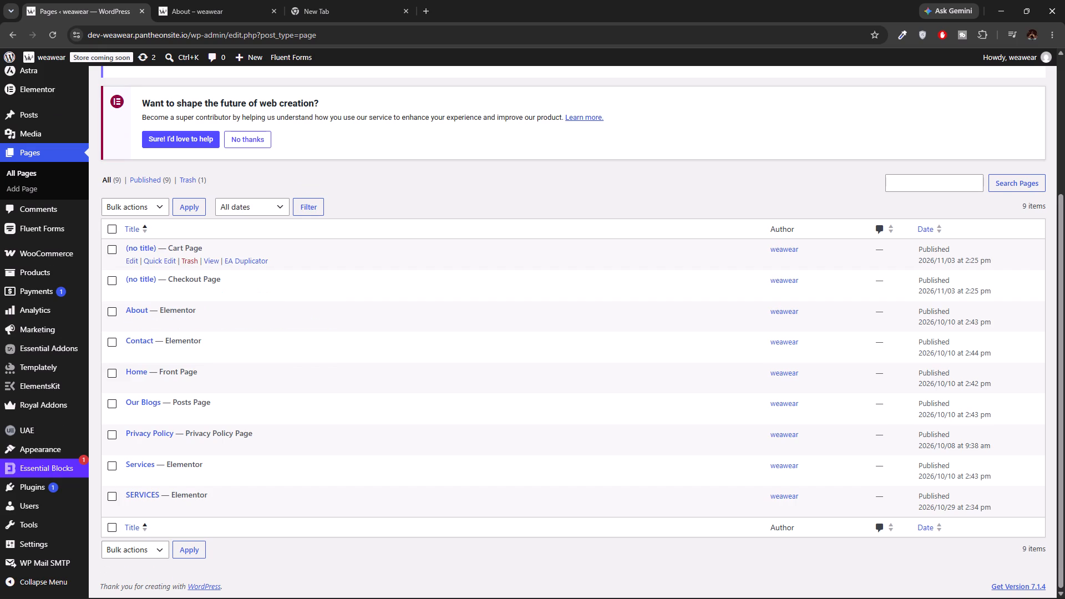
pyautogui.click(156, 263)
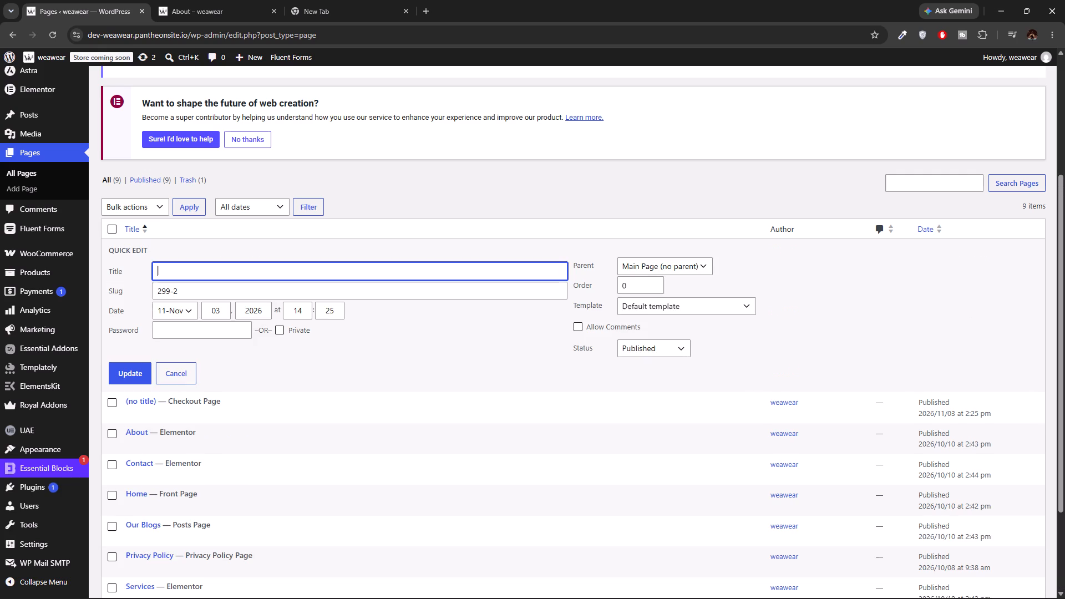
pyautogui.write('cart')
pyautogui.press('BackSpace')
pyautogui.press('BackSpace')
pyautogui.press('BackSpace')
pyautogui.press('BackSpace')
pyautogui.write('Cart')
pyautogui.click(123, 368)
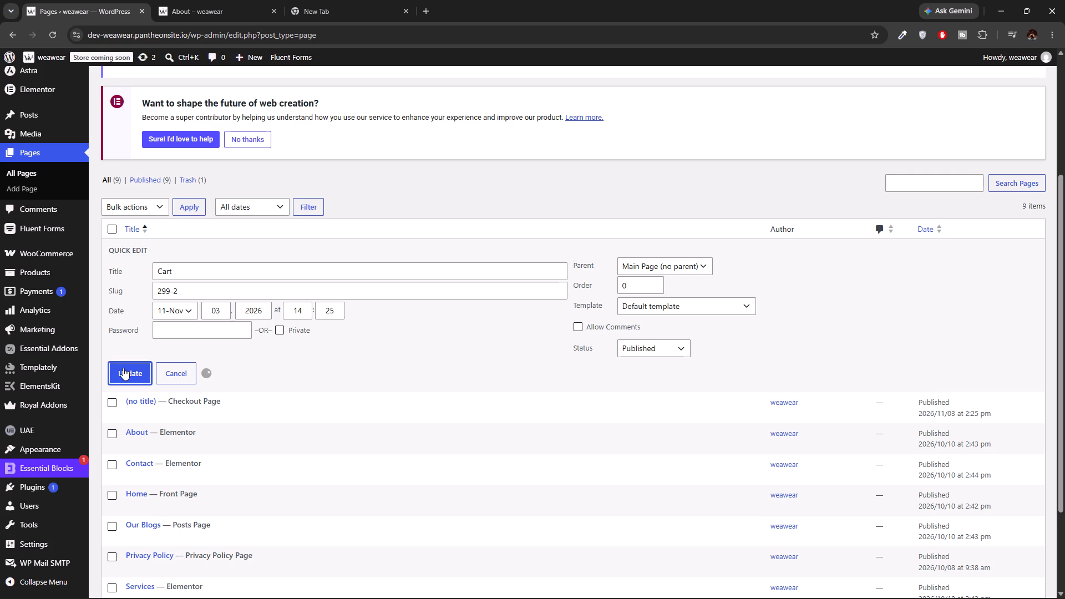
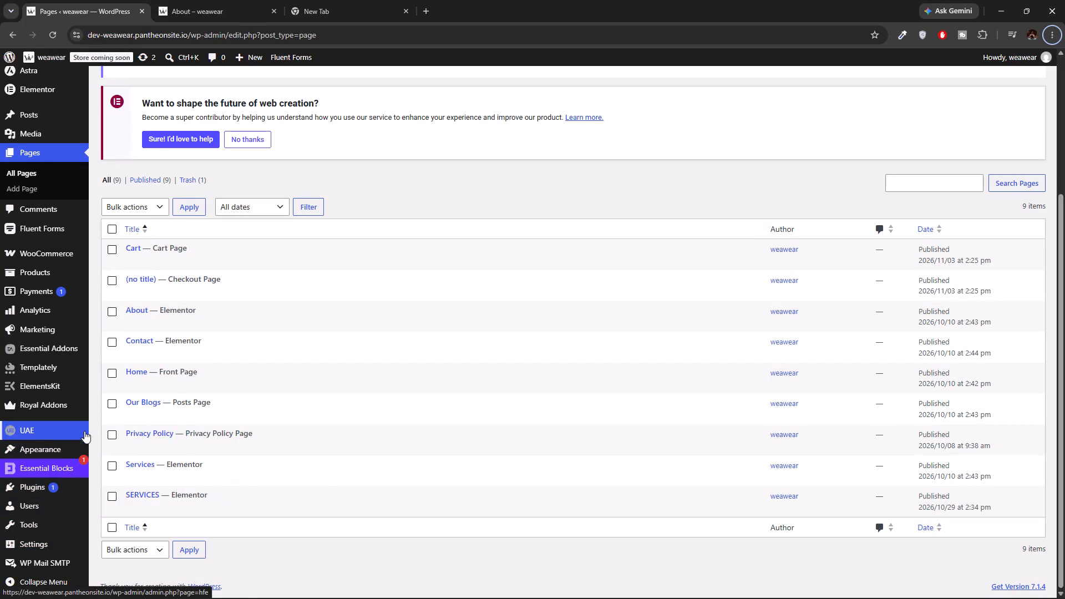
# In the WooCommerce site visibility settings, switch the site from Coming soon to Live and save the changes.
pyautogui.click(46, 252)
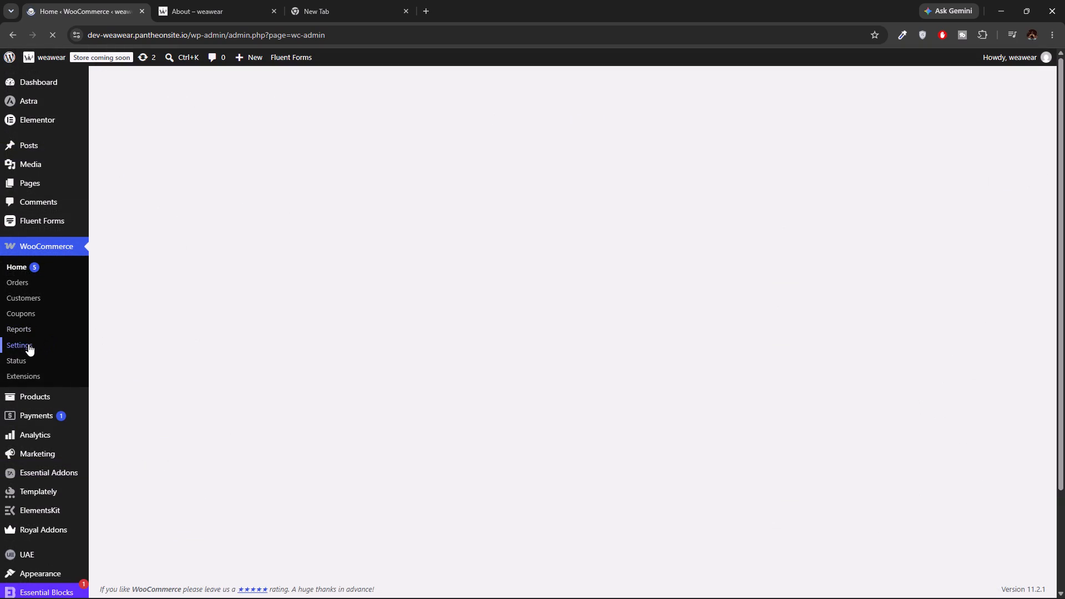
pyautogui.click(26, 342)
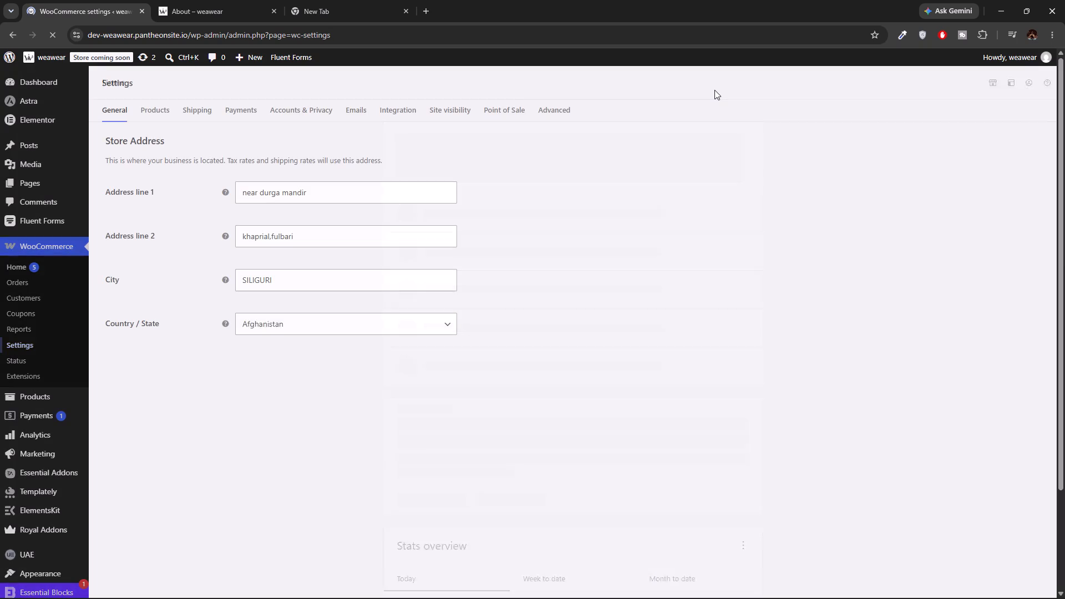
pyautogui.click(446, 110)
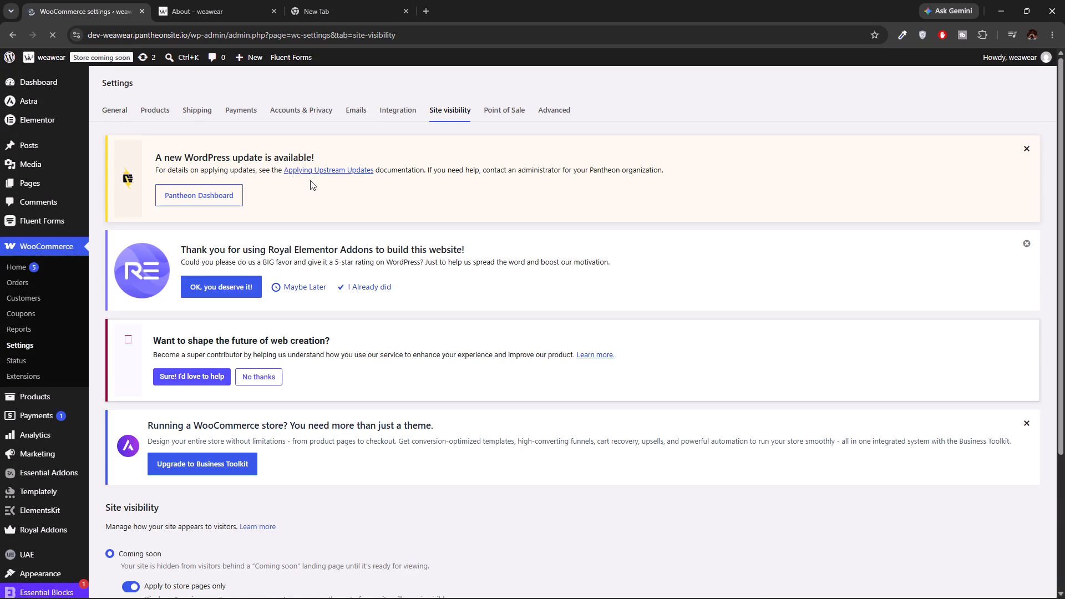
pyautogui.scroll(-3, 180, 459)
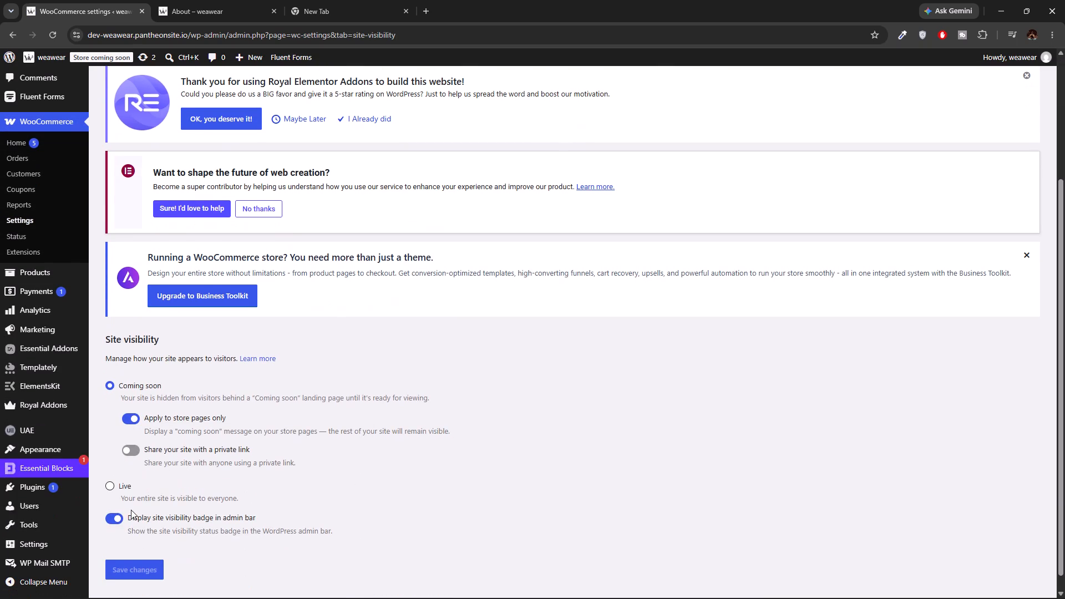
pyautogui.click(110, 488)
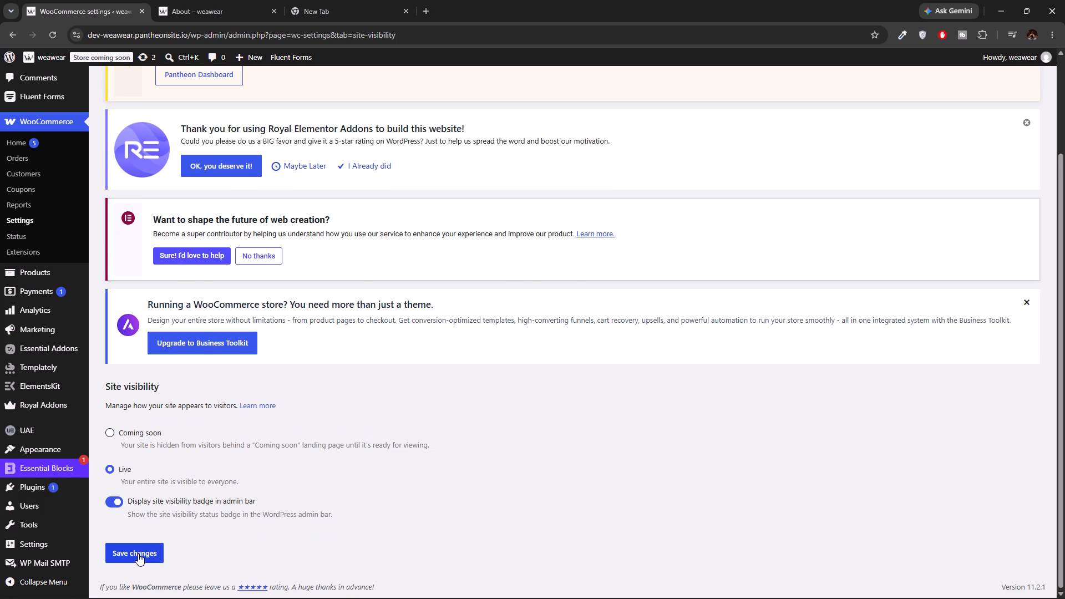
pyautogui.click(138, 554)
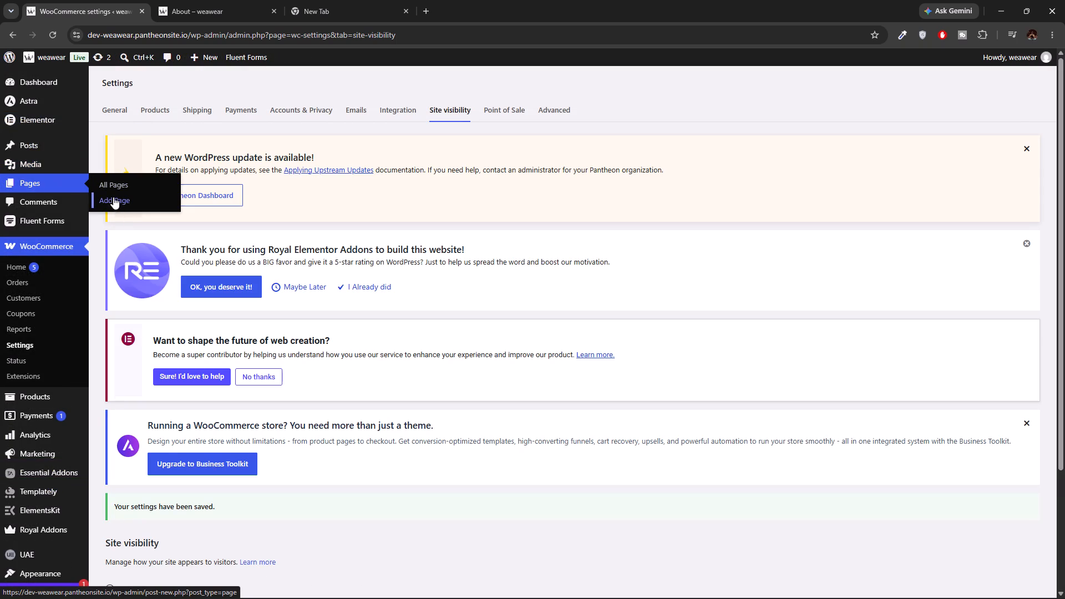
# In the list of all pages, quick-edit the untitled Checkout Page to give it the title Checkout, and update it.
pyautogui.click(113, 189)
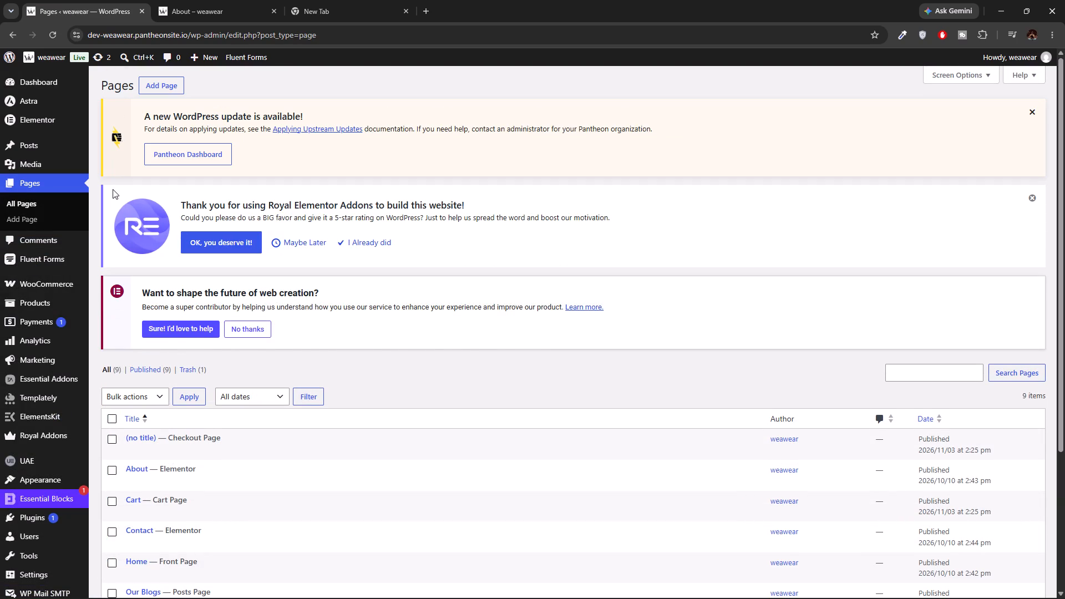
pyautogui.scroll(-1, 250, 373)
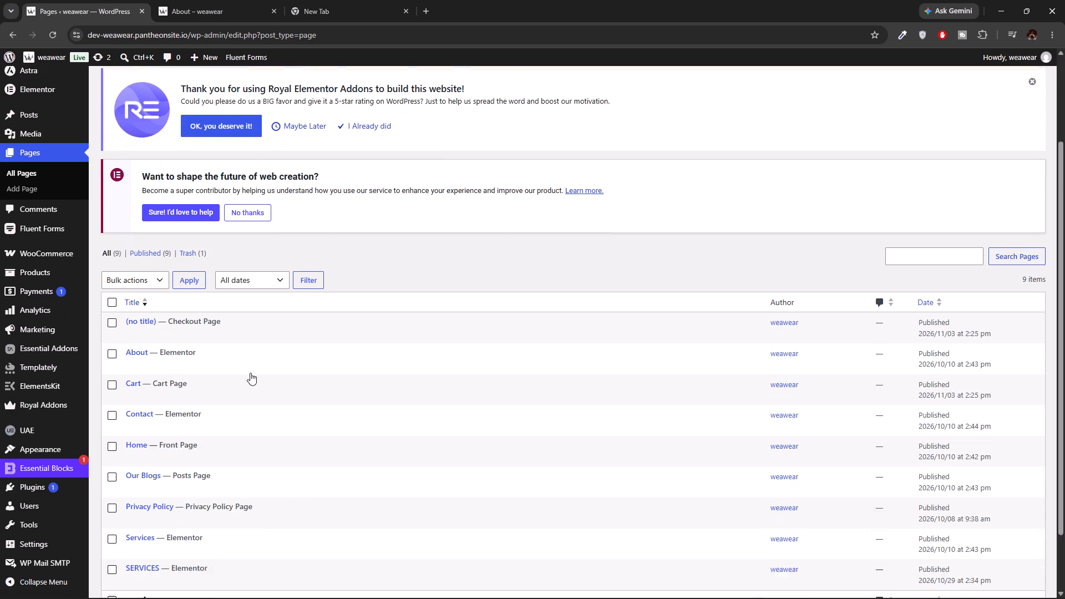
pyautogui.scroll(-2, 250, 373)
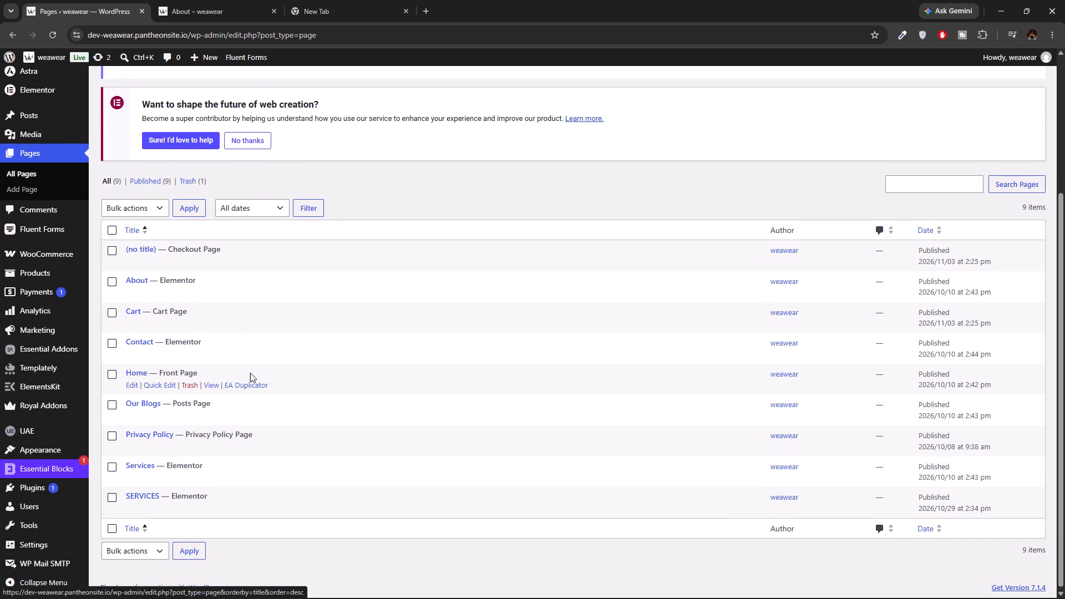
pyautogui.scroll(-1, 250, 373)
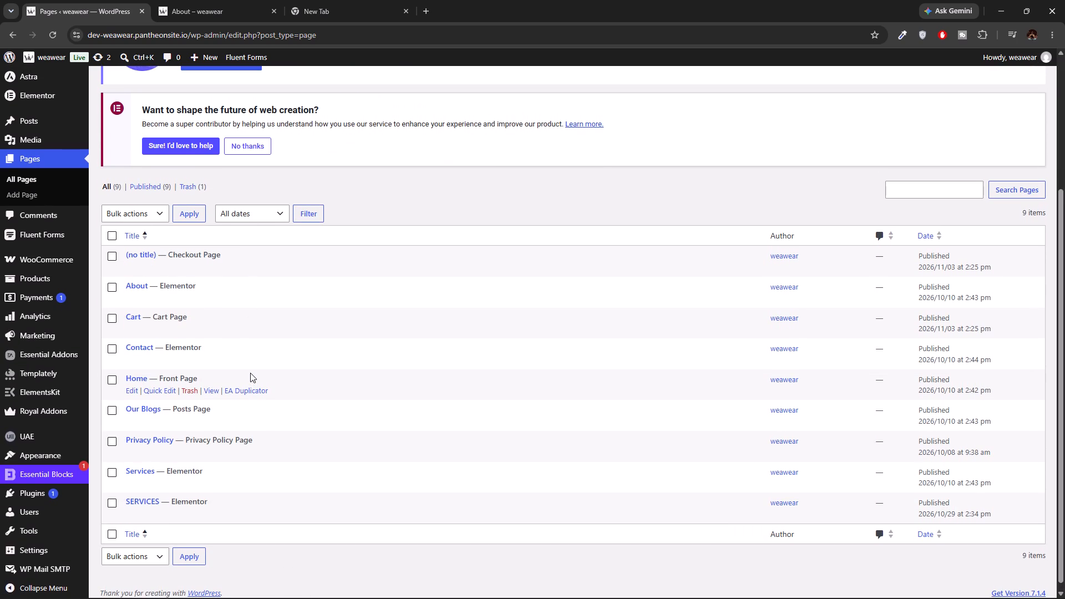
pyautogui.scroll(-1, 250, 373)
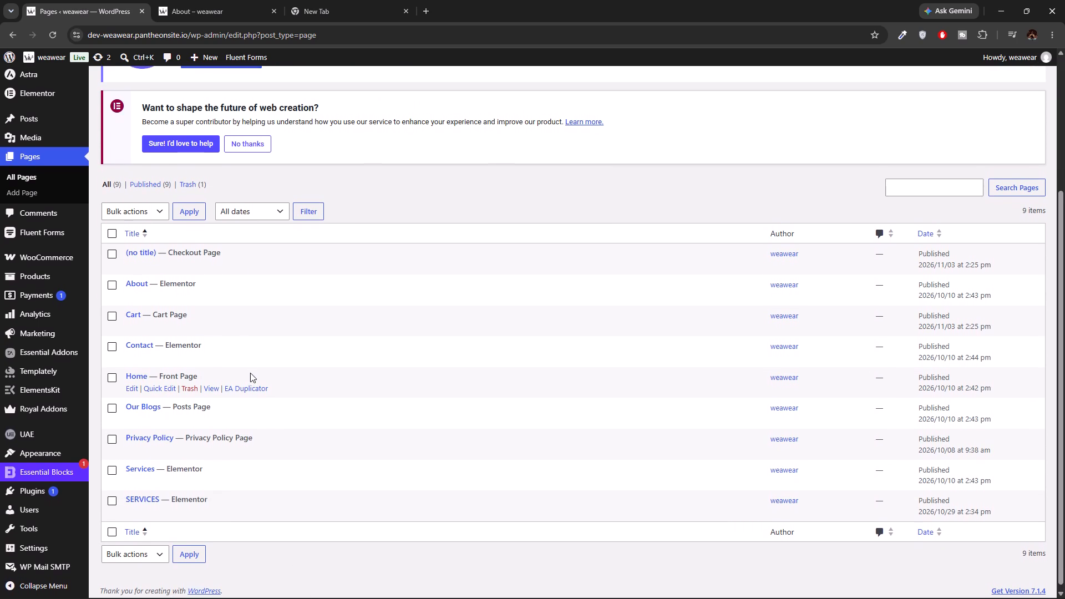
pyautogui.scroll(-1, 250, 373)
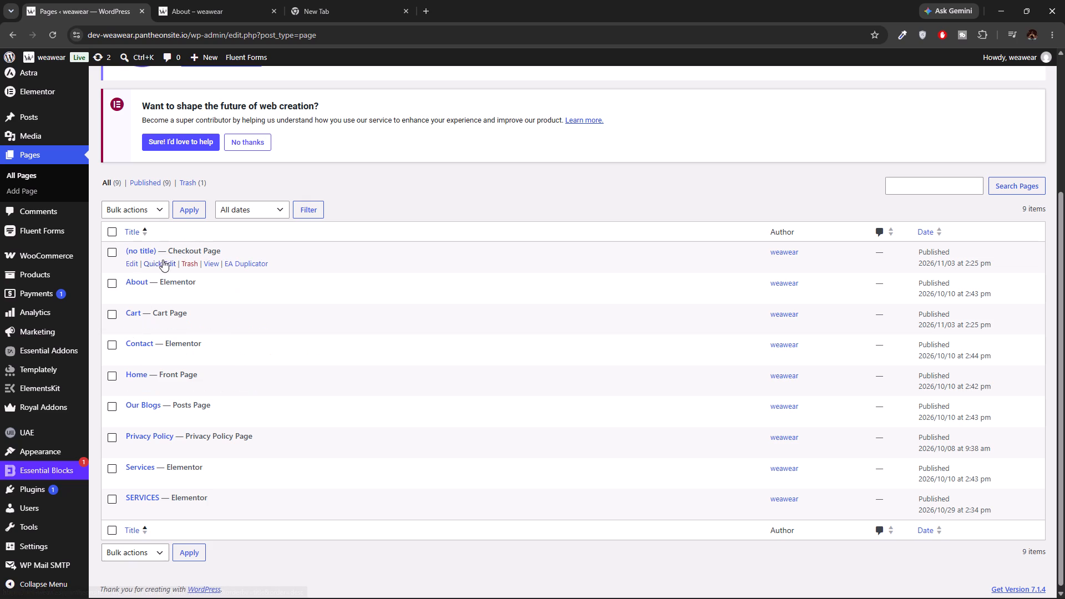
pyautogui.click(149, 265)
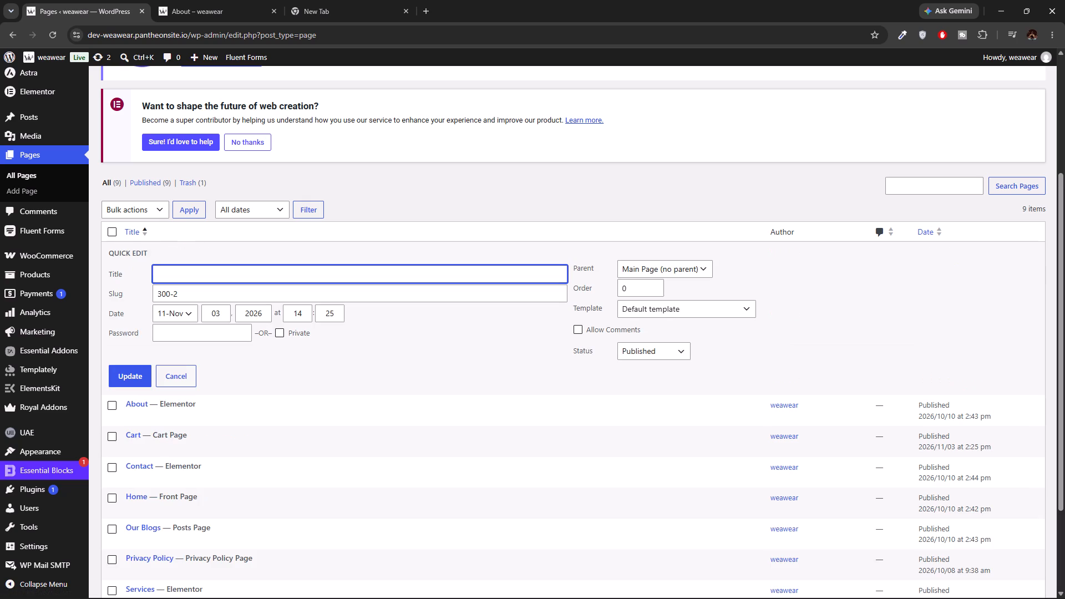
pyautogui.write('Checkou')
pyautogui.press('BackSpace')
pyautogui.press('BackSpace')
pyautogui.write('out')
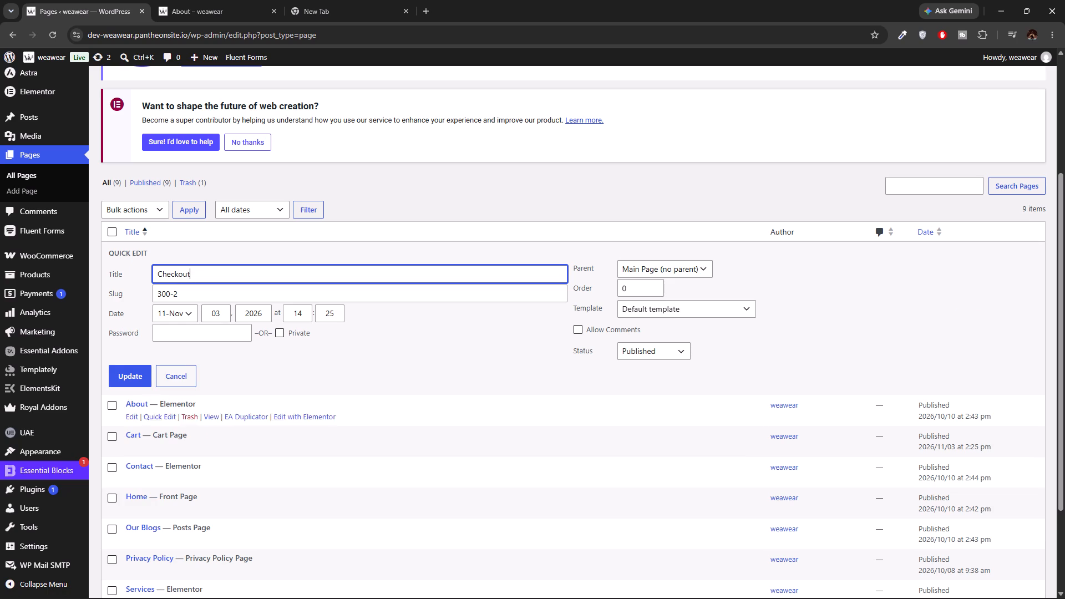
pyautogui.click(145, 379)
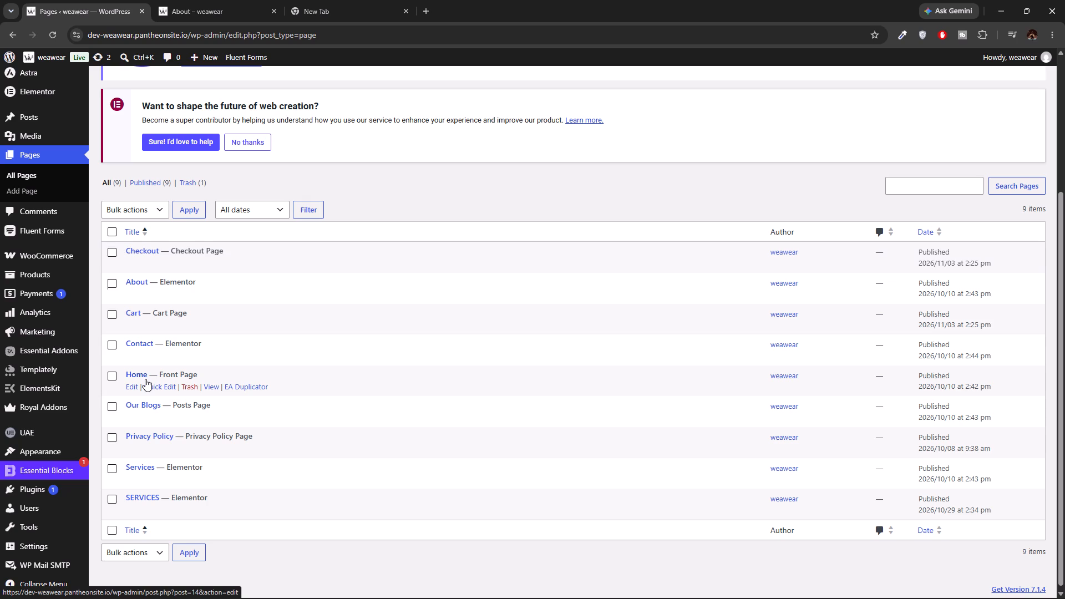
# Add a new page titled Products, publish it, and return to the list of pages.
pyautogui.scroll(6, 130, 146)
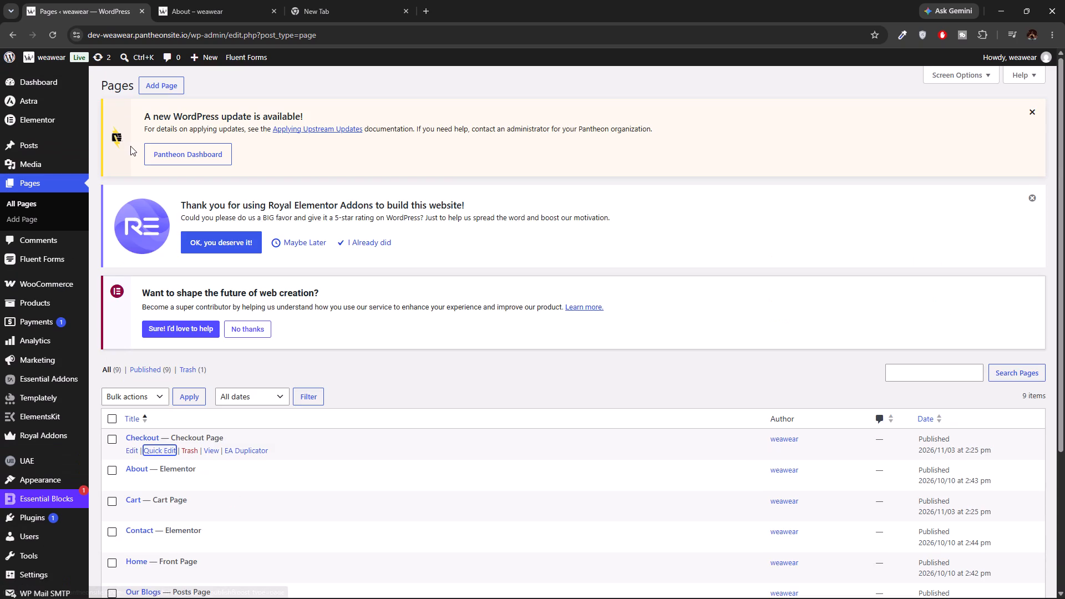
pyautogui.click(155, 93)
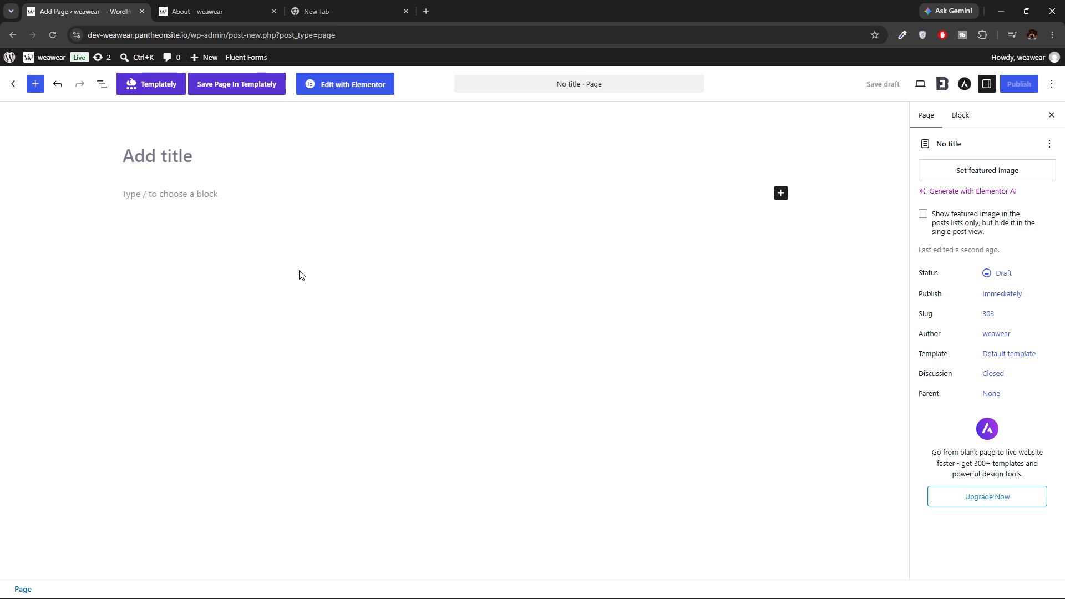
pyautogui.click(207, 170)
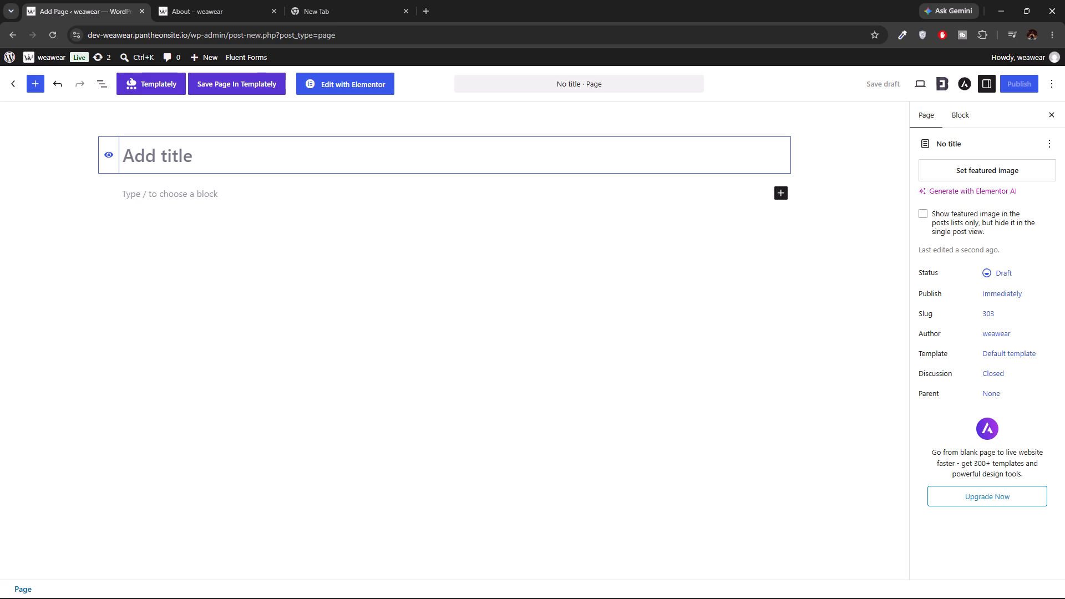
pyautogui.write('Produ')
pyautogui.write('cts')
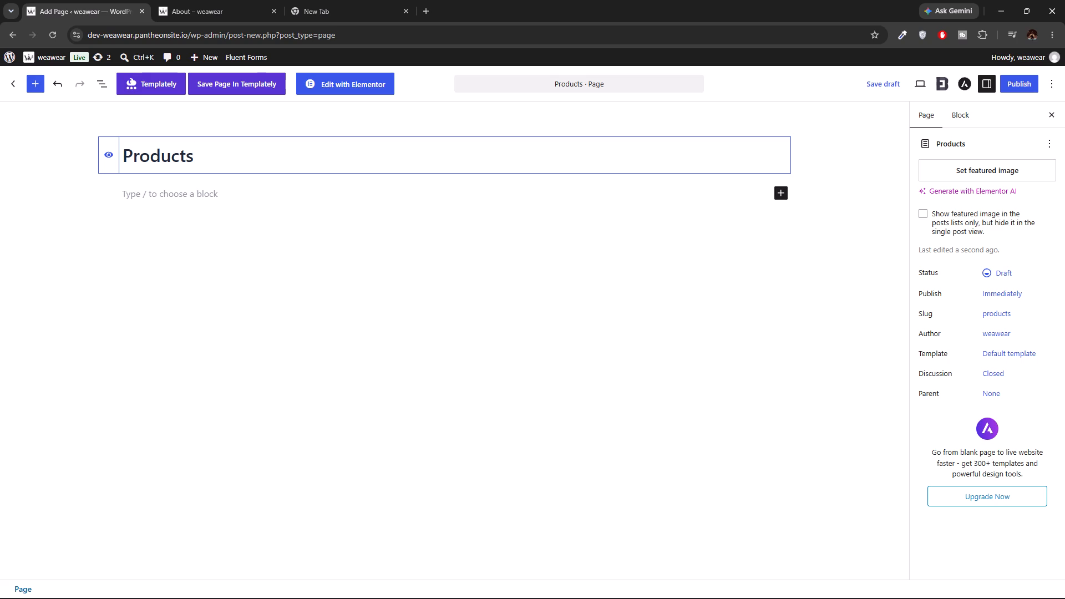
pyautogui.doubleClick(207, 170)
pyautogui.click(1015, 81)
pyautogui.click(1015, 81)
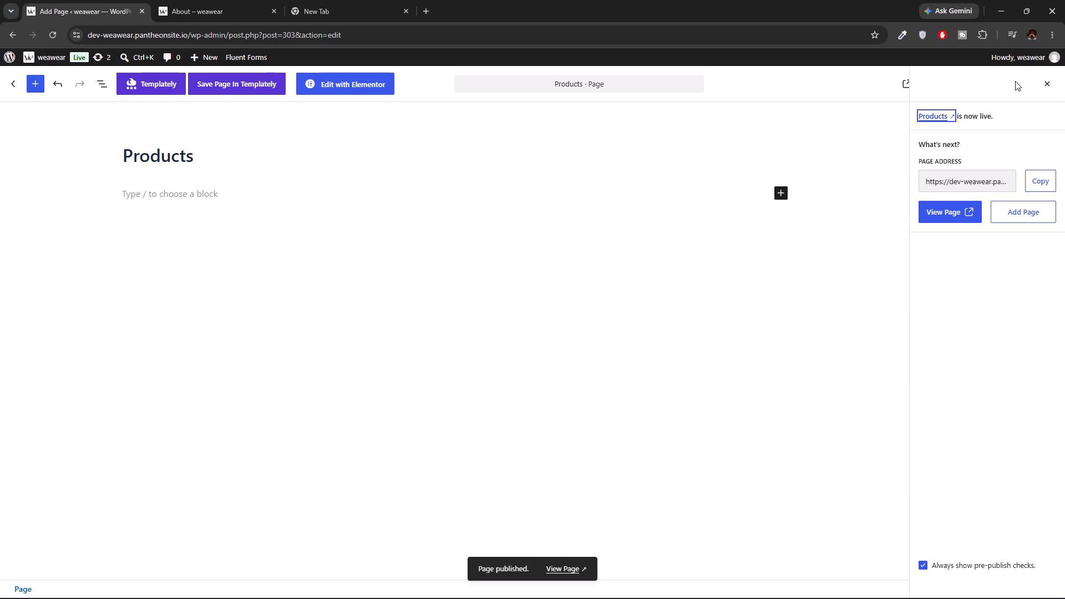
pyautogui.press('Print')
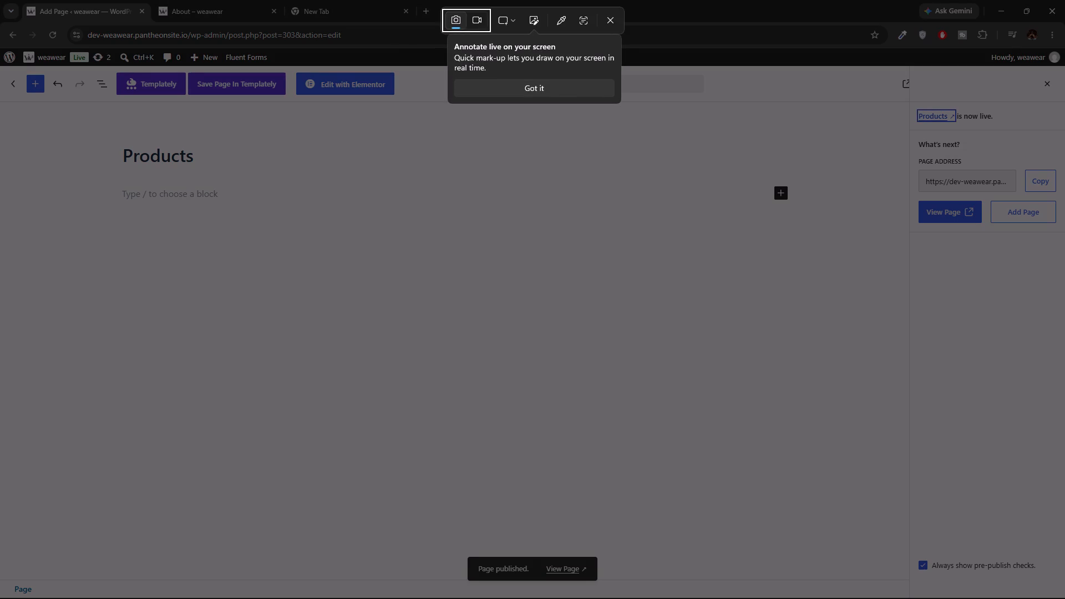
pyautogui.click(612, 26)
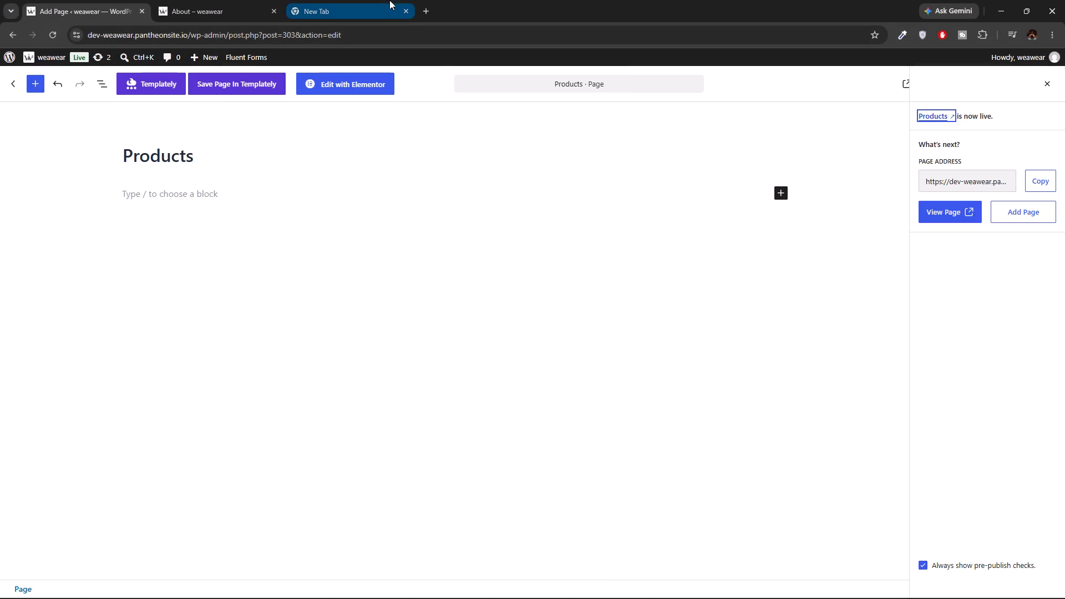
pyautogui.click(12, 78)
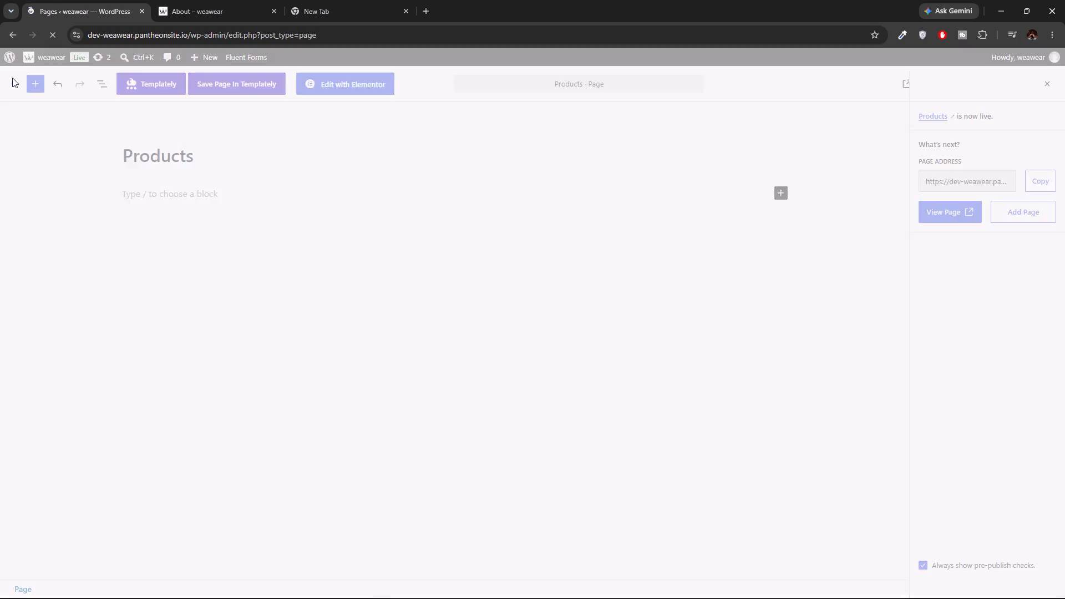
# In the WooCommerce product settings, set the shop page to Products and save the changes.
pyautogui.scroll(-1, 92, 303)
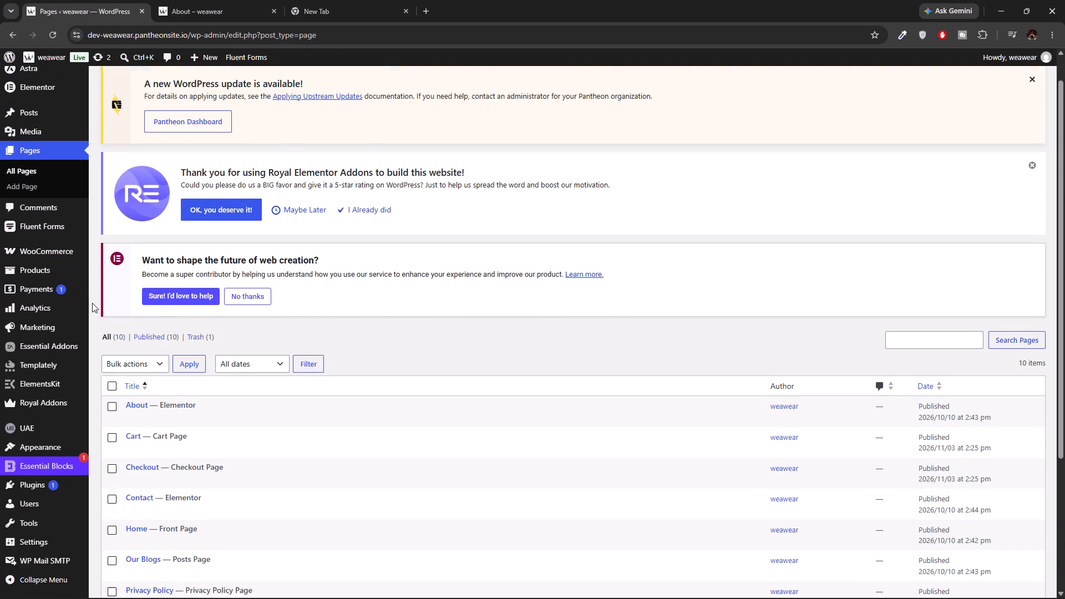
pyautogui.scroll(-2, 92, 303)
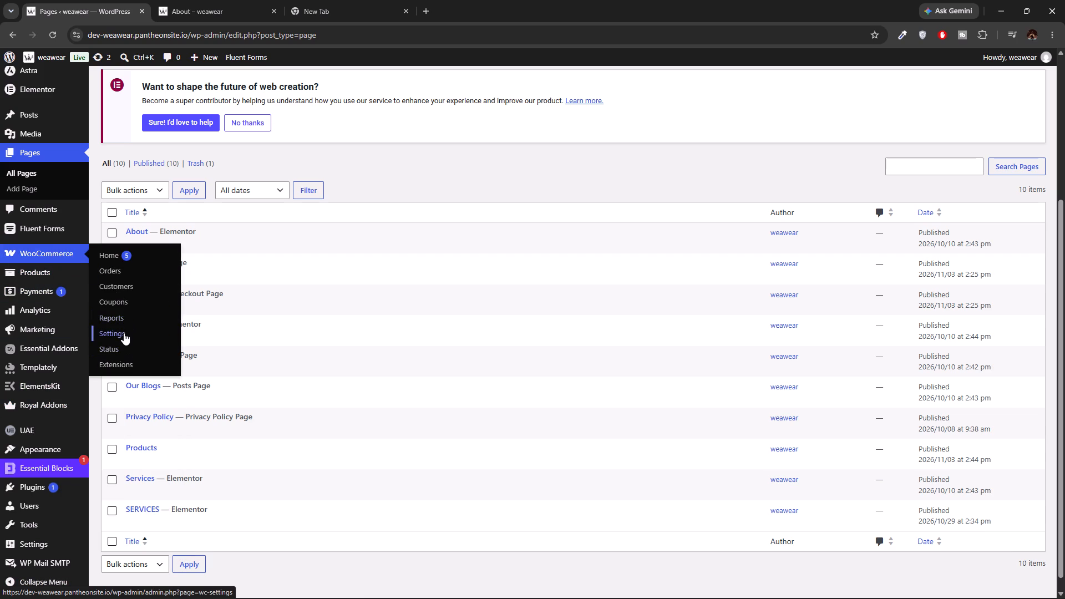
pyautogui.click(123, 334)
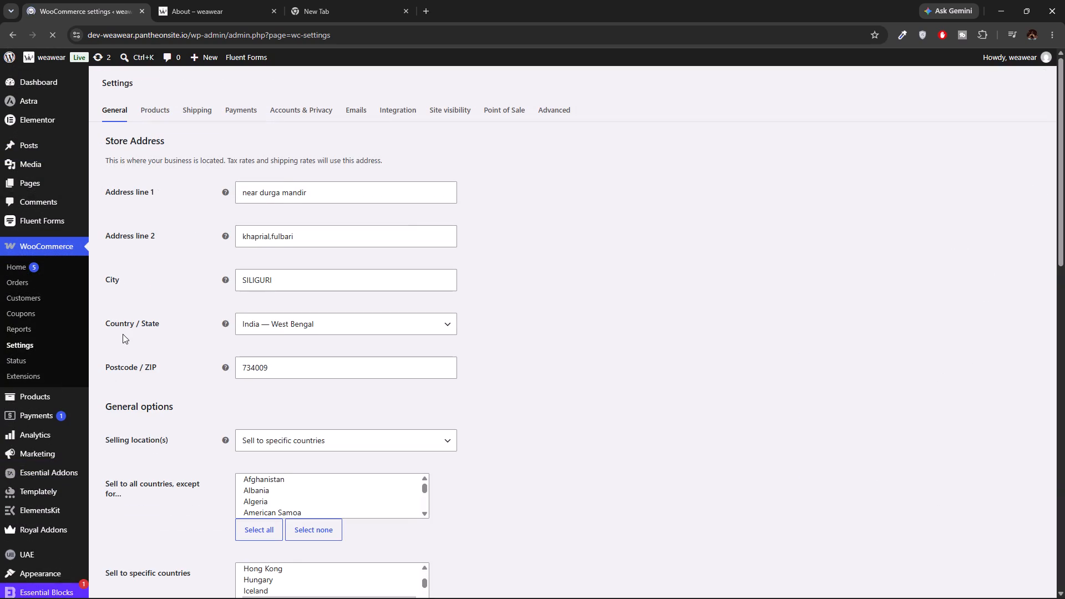
pyautogui.click(161, 110)
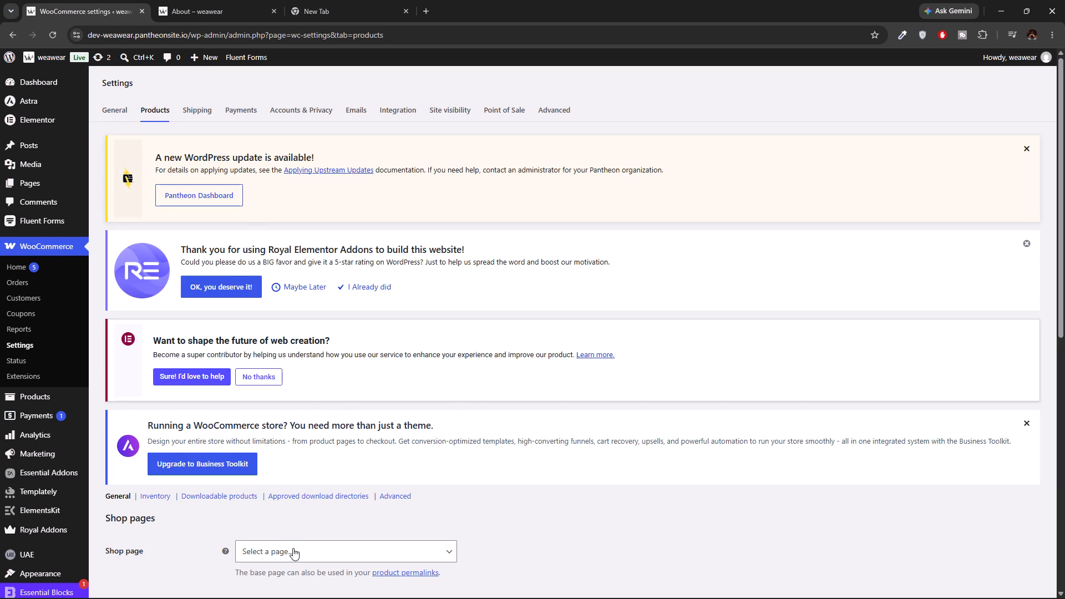
pyautogui.click(293, 548)
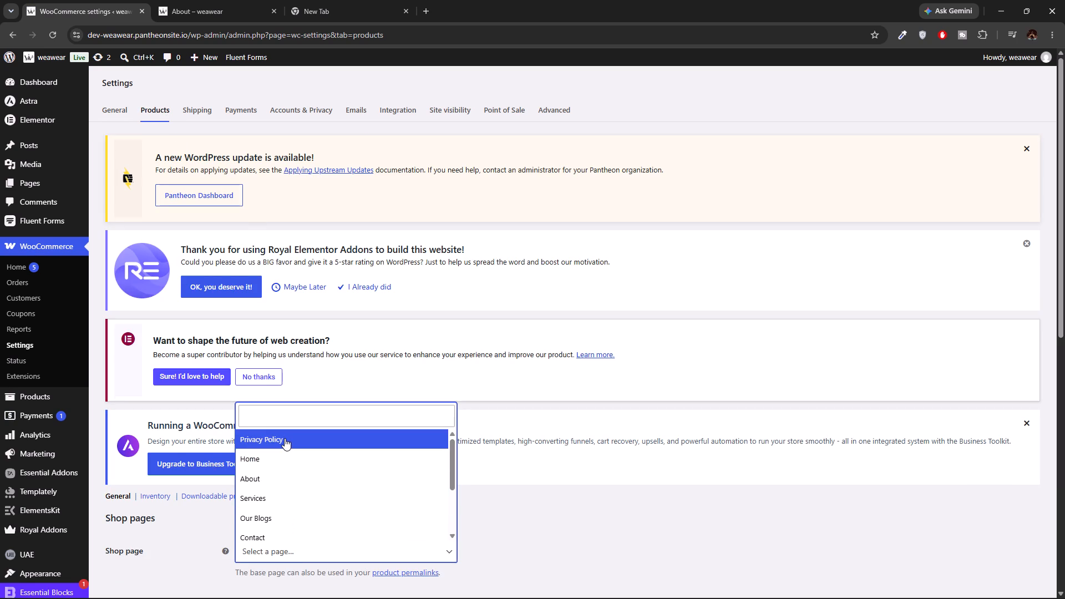
pyautogui.scroll(-3, 288, 514)
pyautogui.click(288, 514)
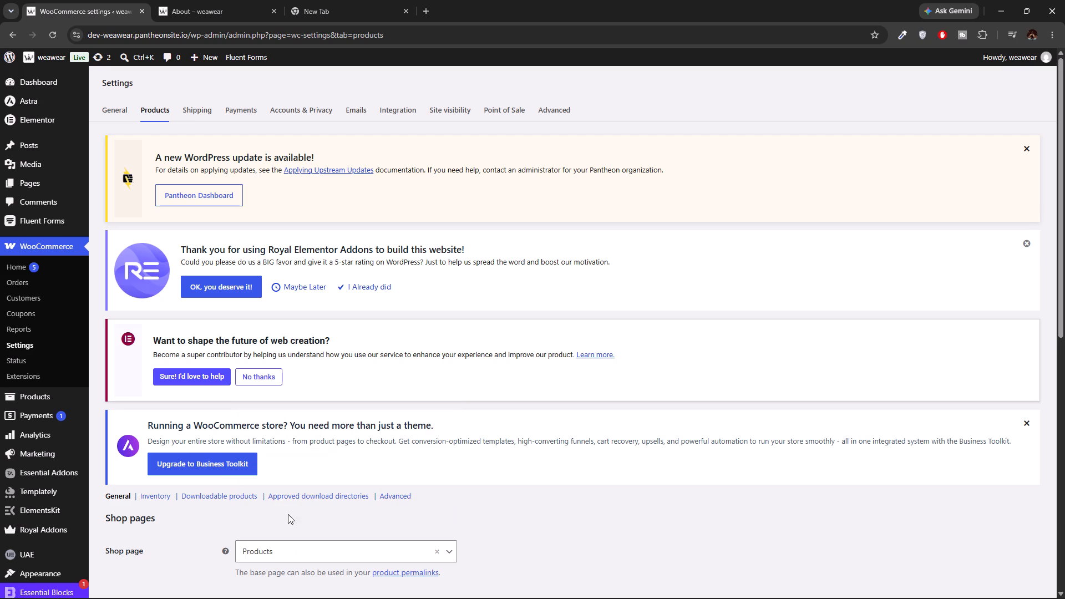
pyautogui.scroll(-8, 324, 533)
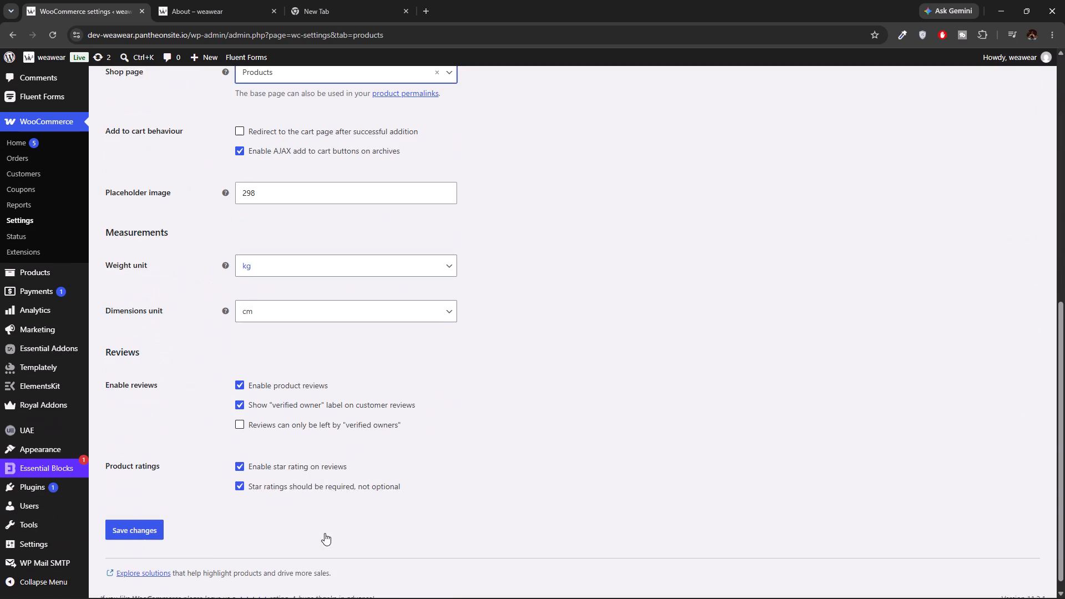
pyautogui.click(130, 521)
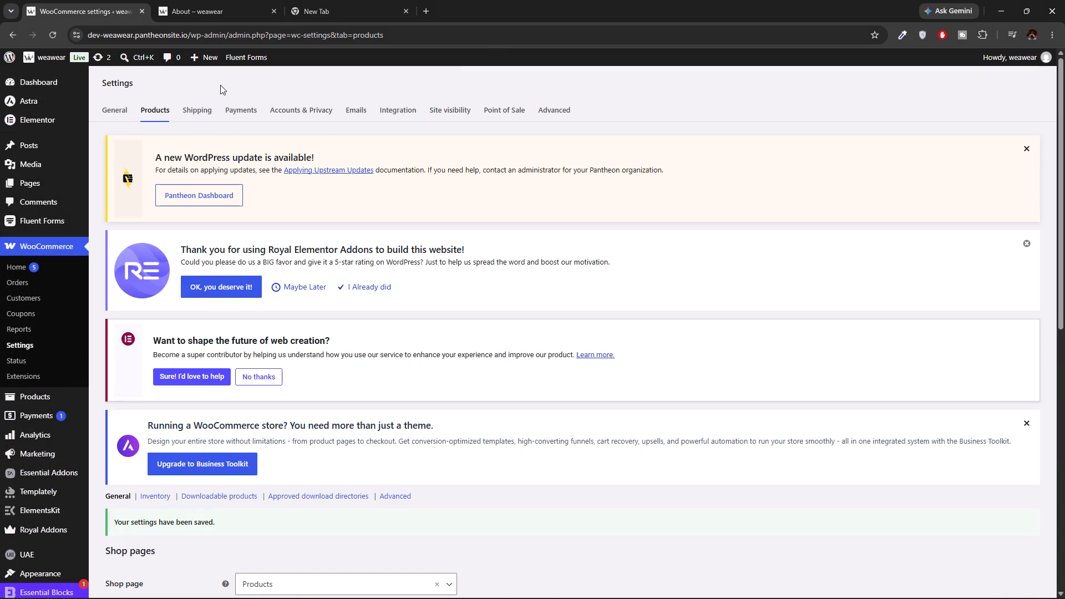
# Switch to the site's open About page and reload it to check the front end.
pyautogui.click(208, 0)
pyautogui.click(47, 31)
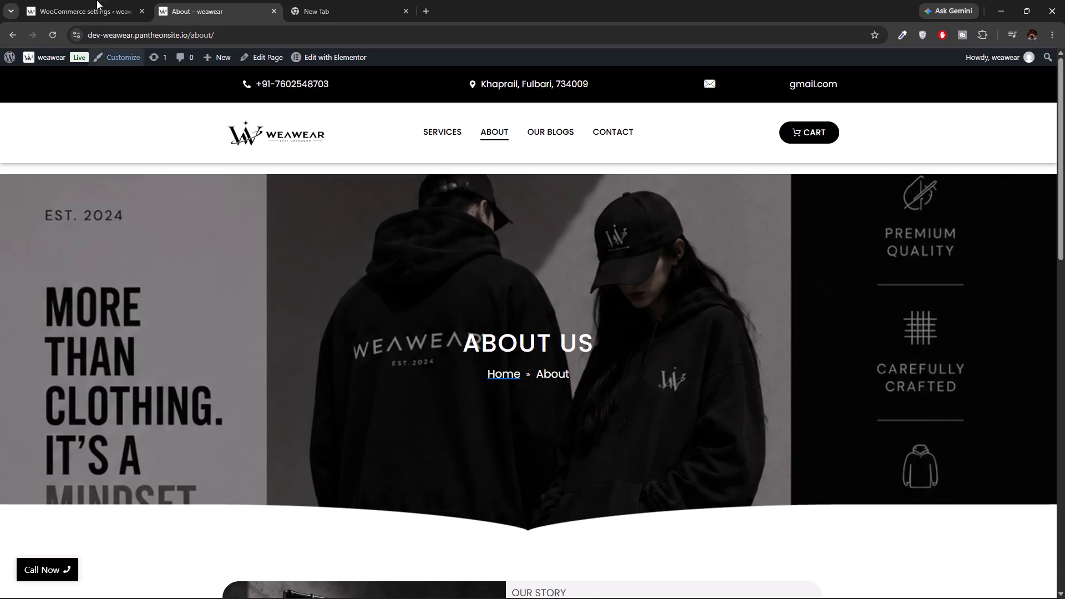
# Review the WooCommerce product settings and the list of all pages, checking the shop page assignment.
pyautogui.click(69, 0)
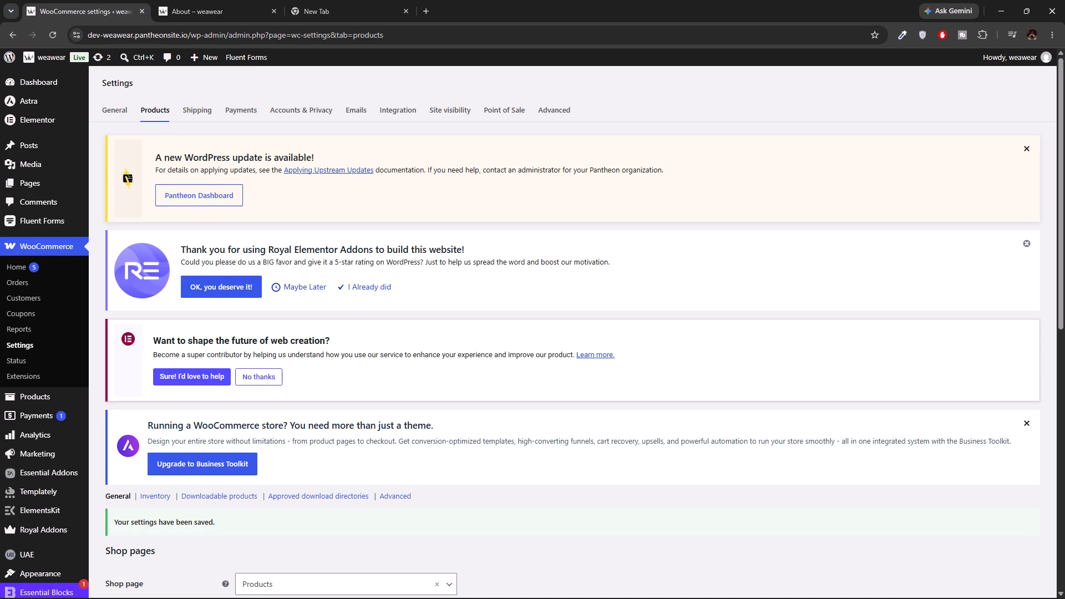
pyautogui.scroll(-6, 215, 276)
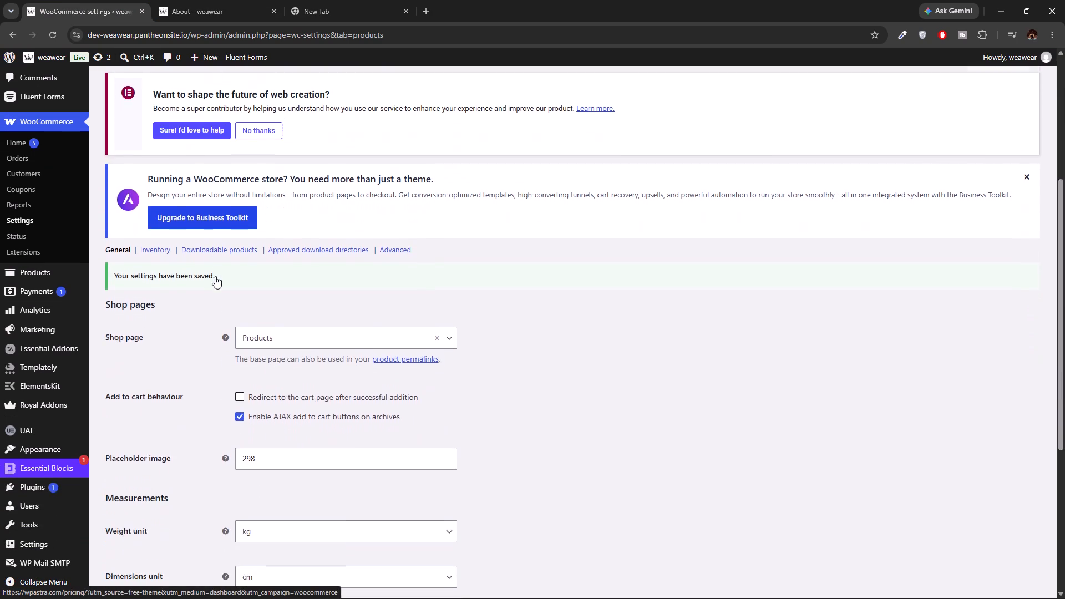
pyautogui.scroll(-5, 215, 276)
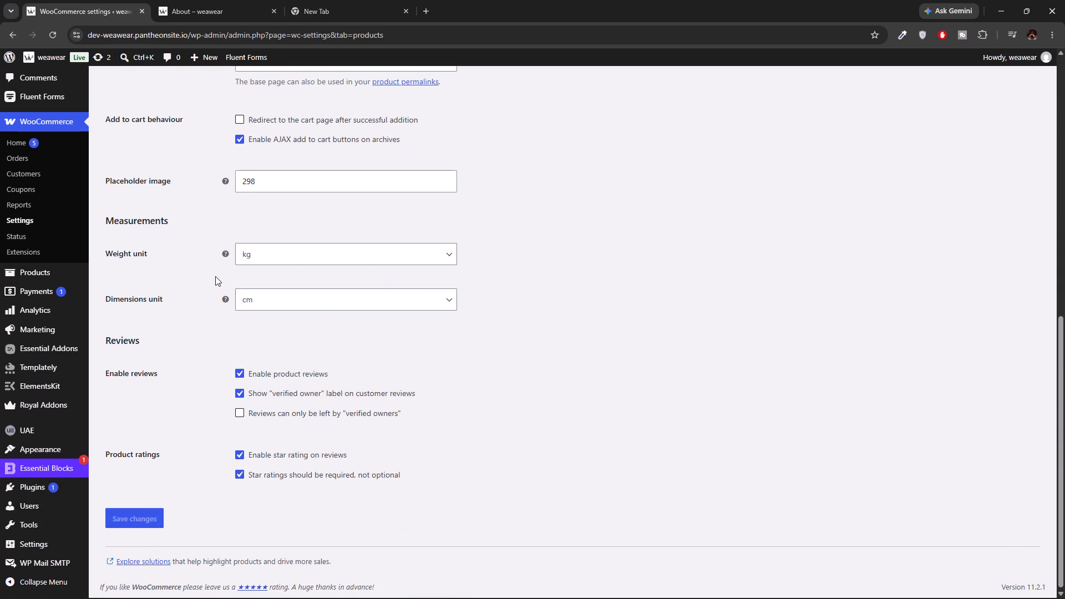
pyautogui.scroll(3, 0, 190)
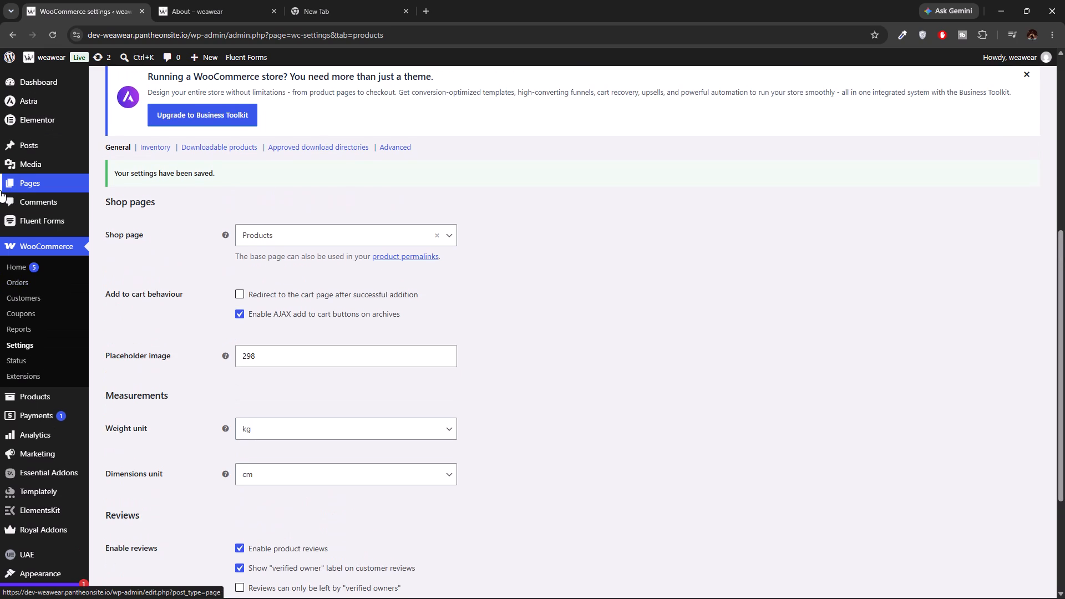
pyautogui.click(109, 186)
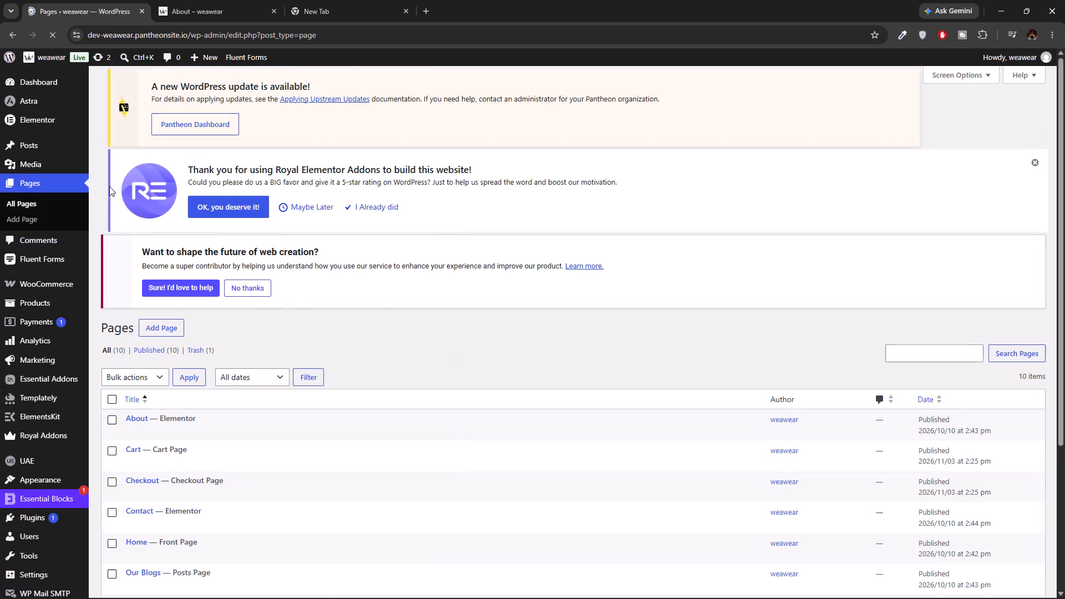
pyautogui.scroll(-6, 172, 326)
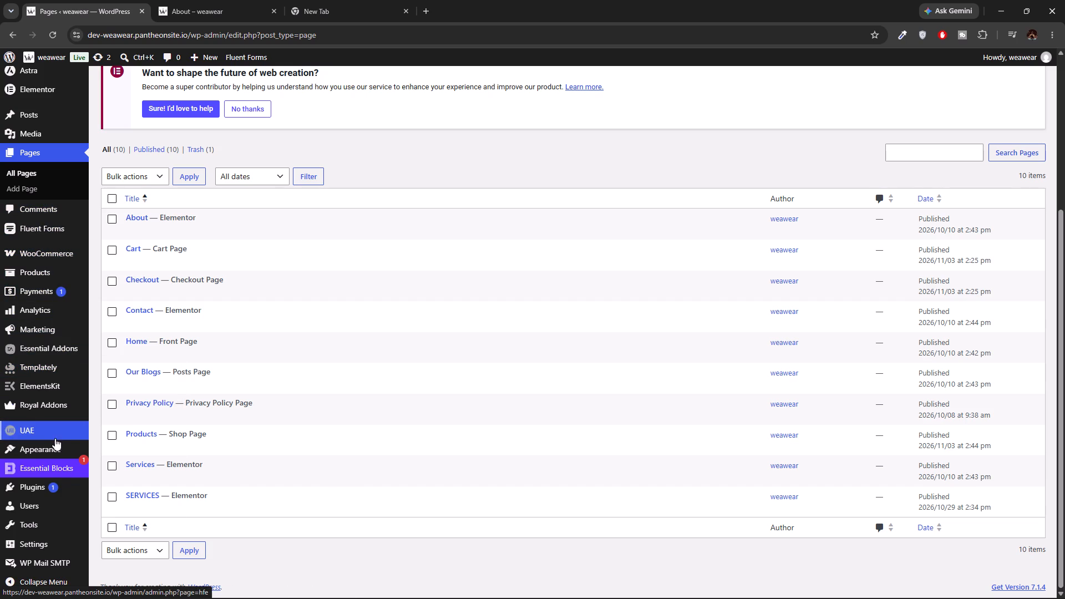
pyautogui.scroll(-4, 45, 507)
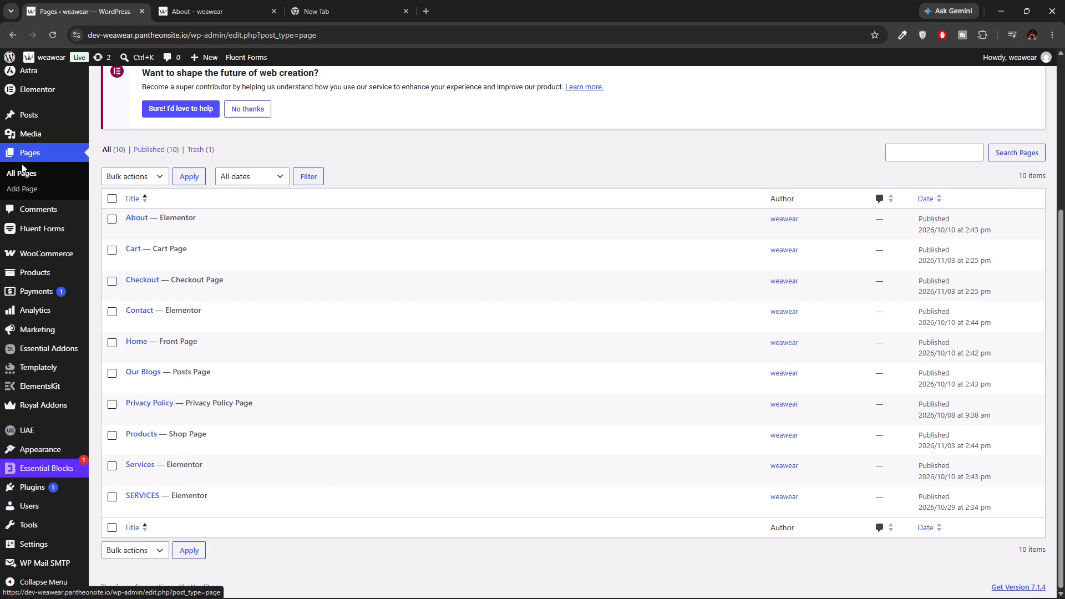
# In the site's navigation menu editor, add the Products shop page to weawear Menu 1.
pyautogui.scroll(2, 22, 164)
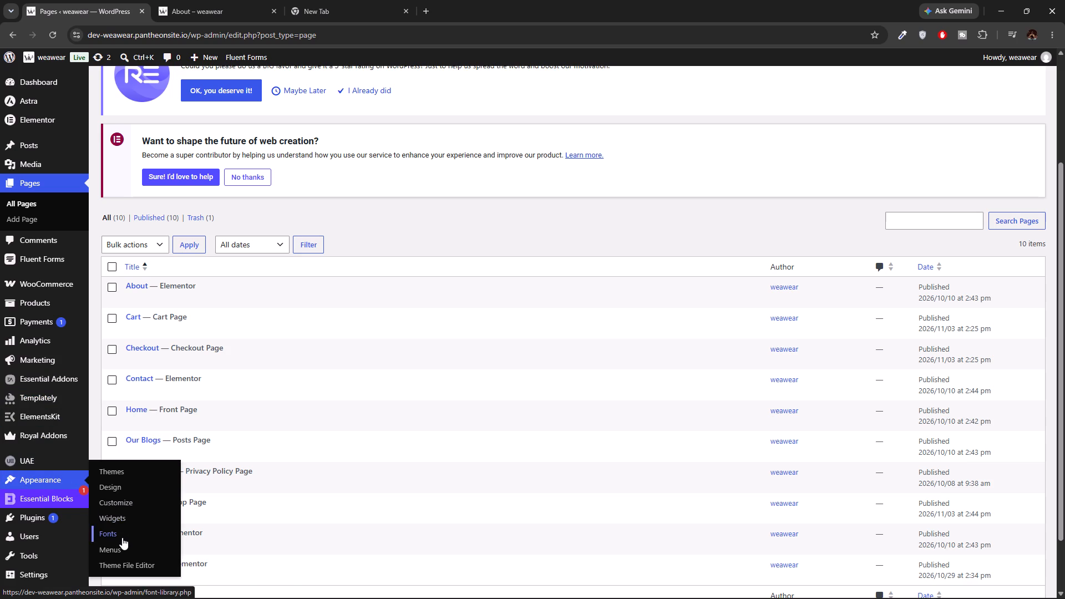
pyautogui.click(121, 547)
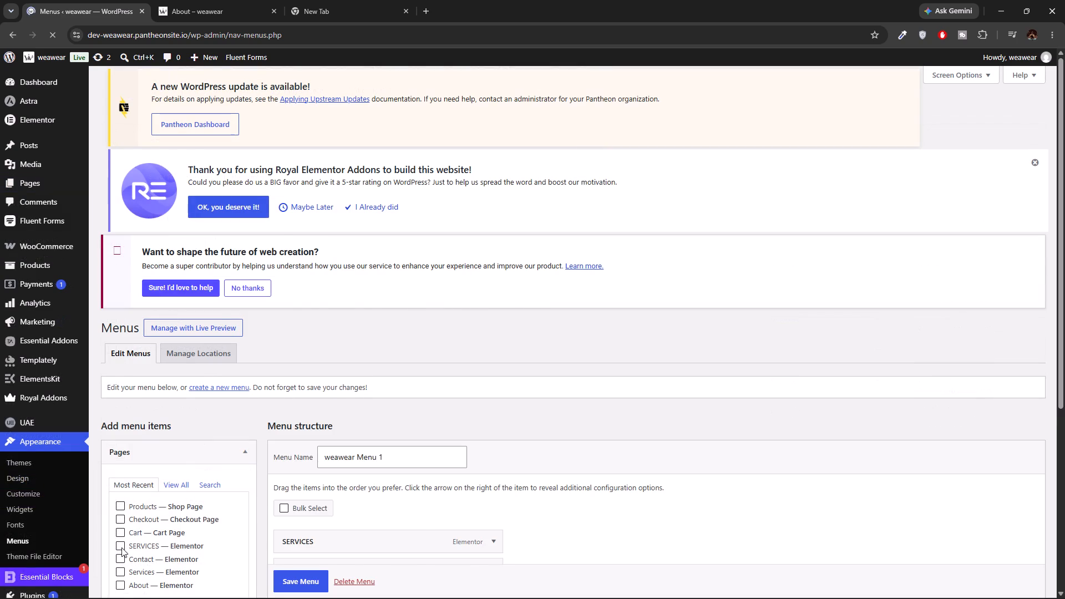
pyautogui.scroll(-4, 242, 537)
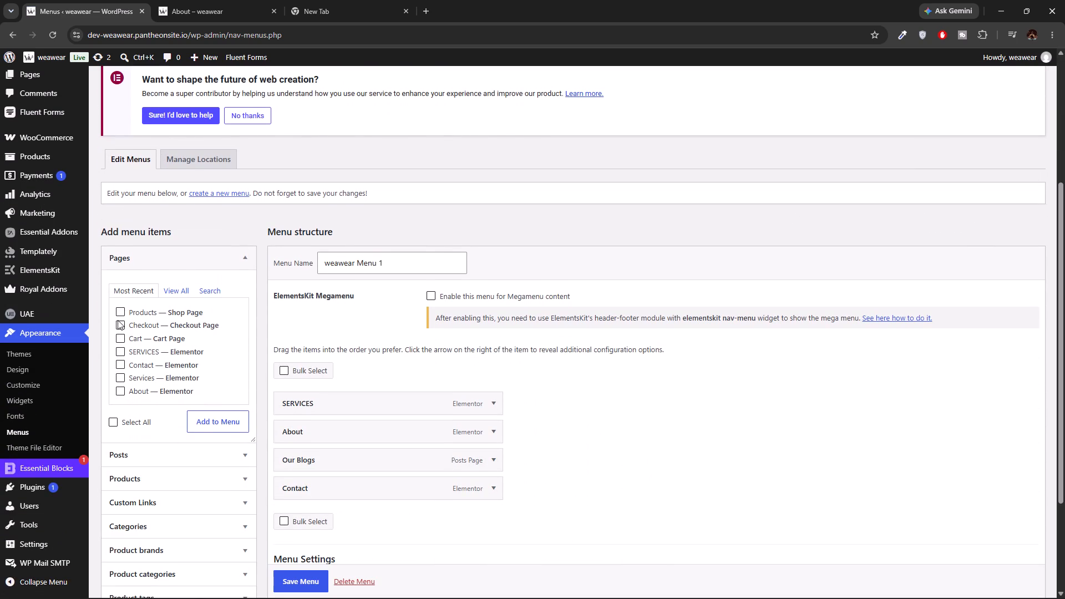
pyautogui.click(116, 312)
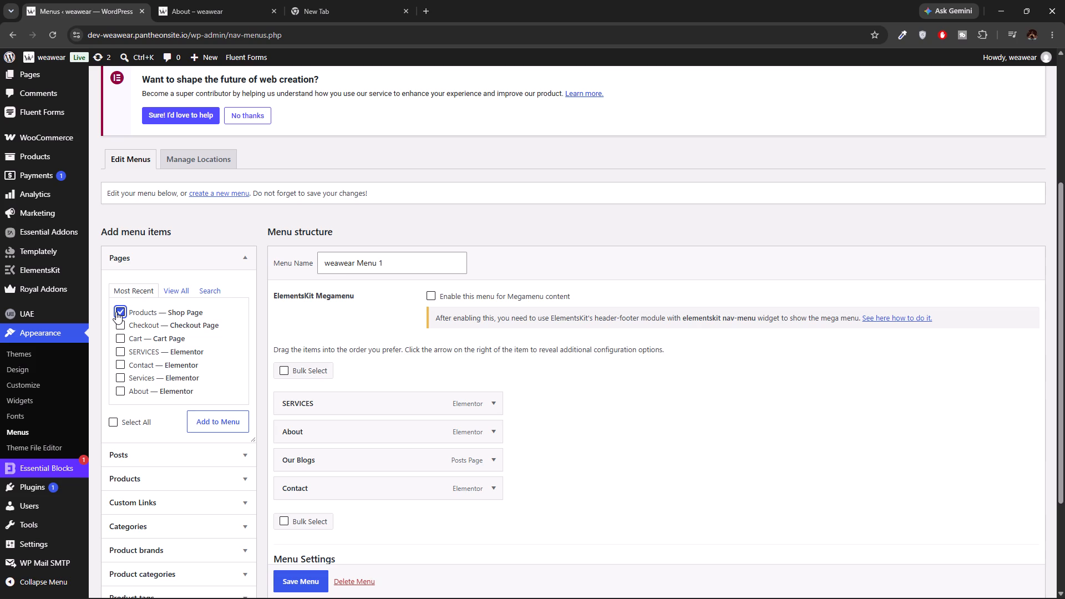
pyautogui.click(216, 426)
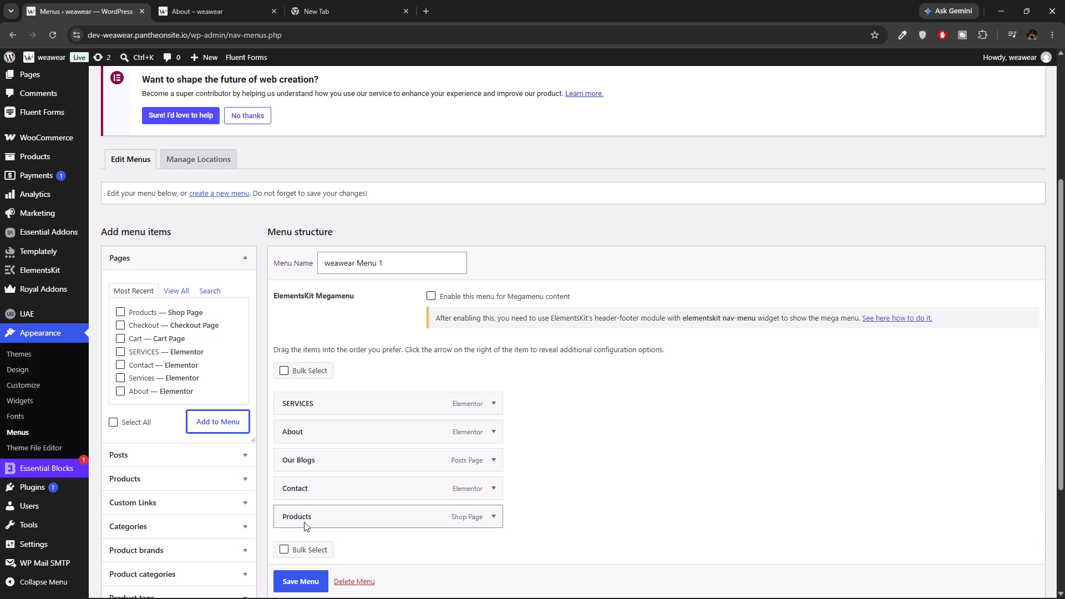
# Move the Products item to the first position in weawear Menu 1, above SERVICES, and save the menu.
pyautogui.scroll(-3, 304, 522)
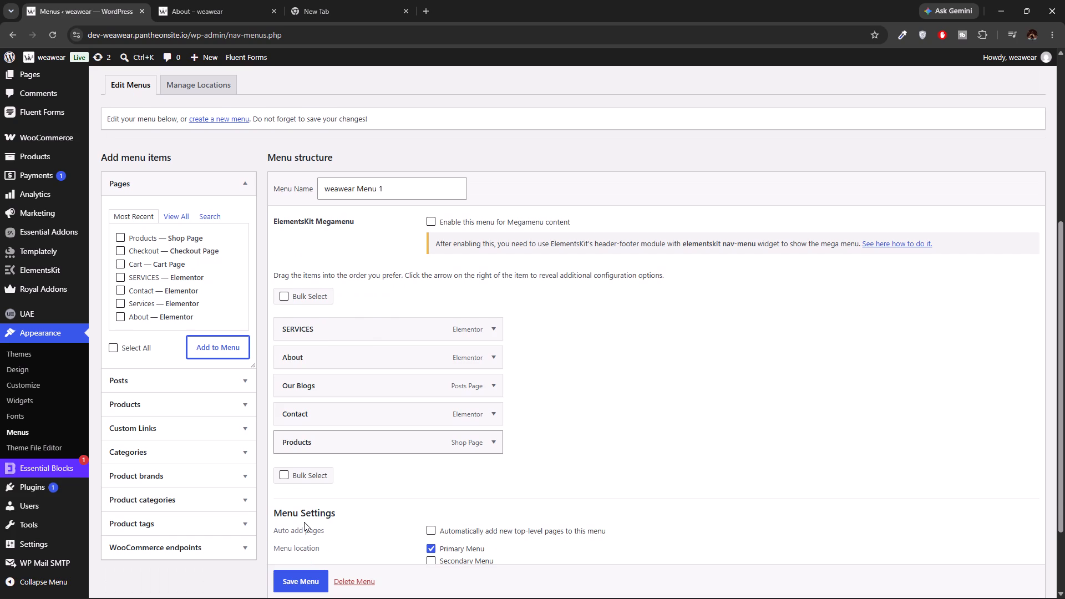
pyautogui.scroll(-4, 304, 522)
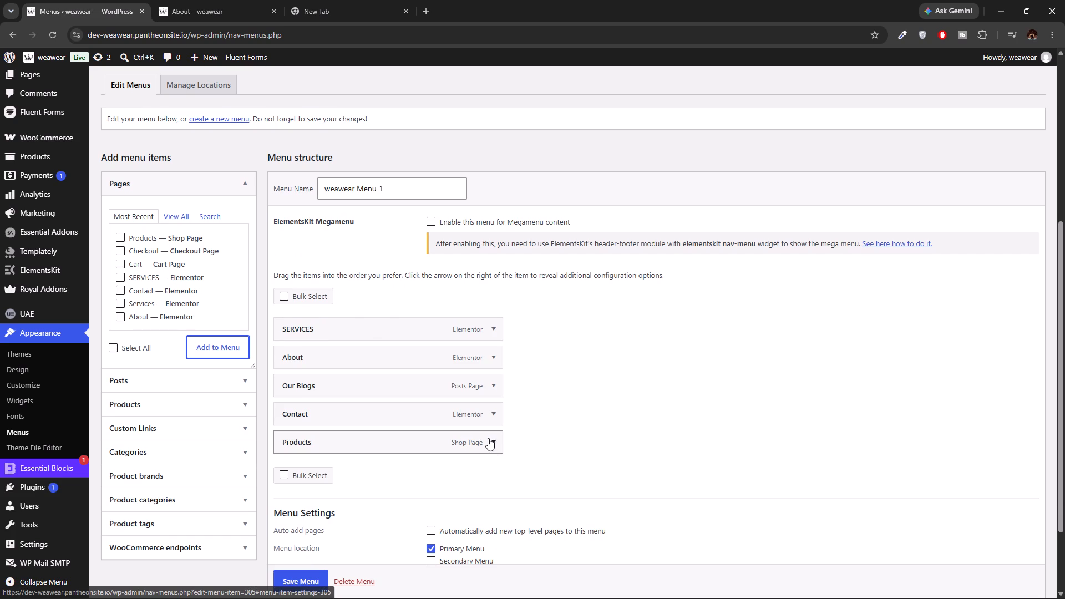
pyautogui.moveTo(480, 439); pyautogui.dragTo(493, 319)
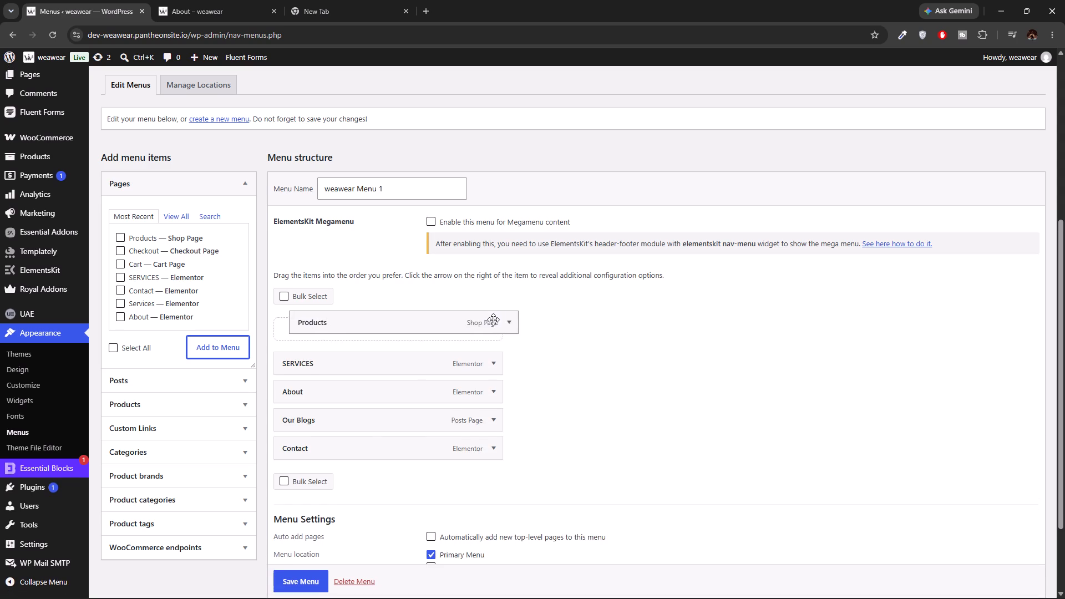
pyautogui.moveTo(493, 319); pyautogui.dragTo(490, 319)
pyautogui.scroll(-1, 390, 519)
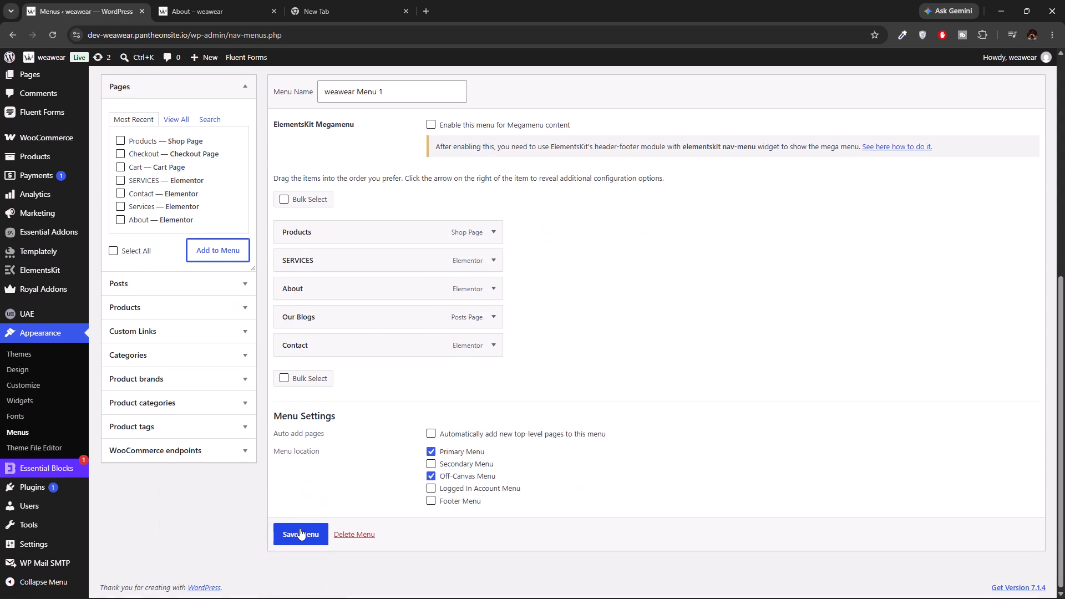
pyautogui.click(300, 528)
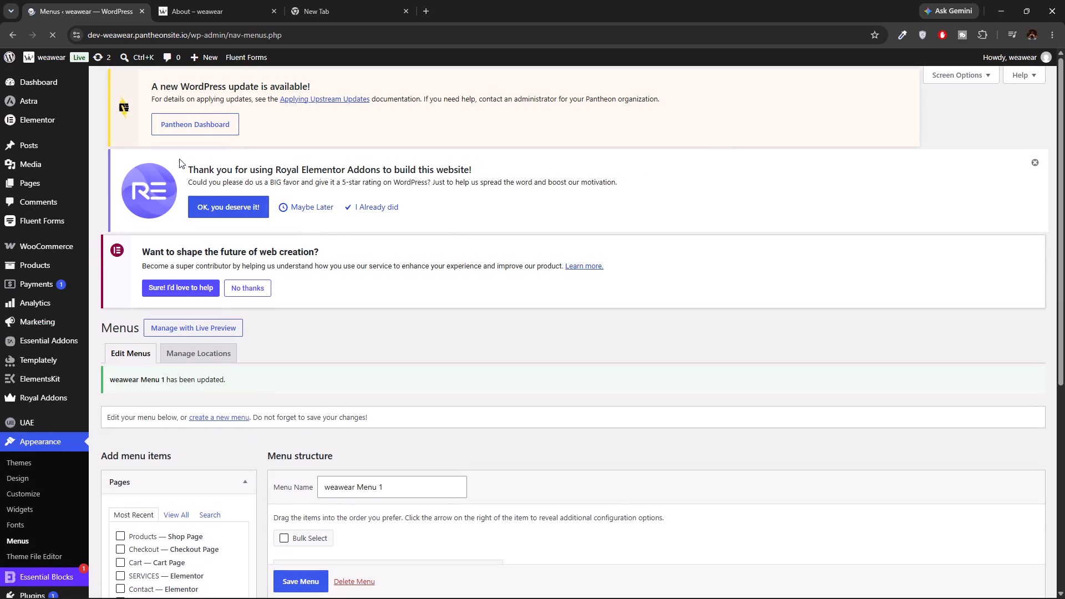
# Reload the site's open About page and check the Products and Services pages through the header navigation.
pyautogui.click(185, 0)
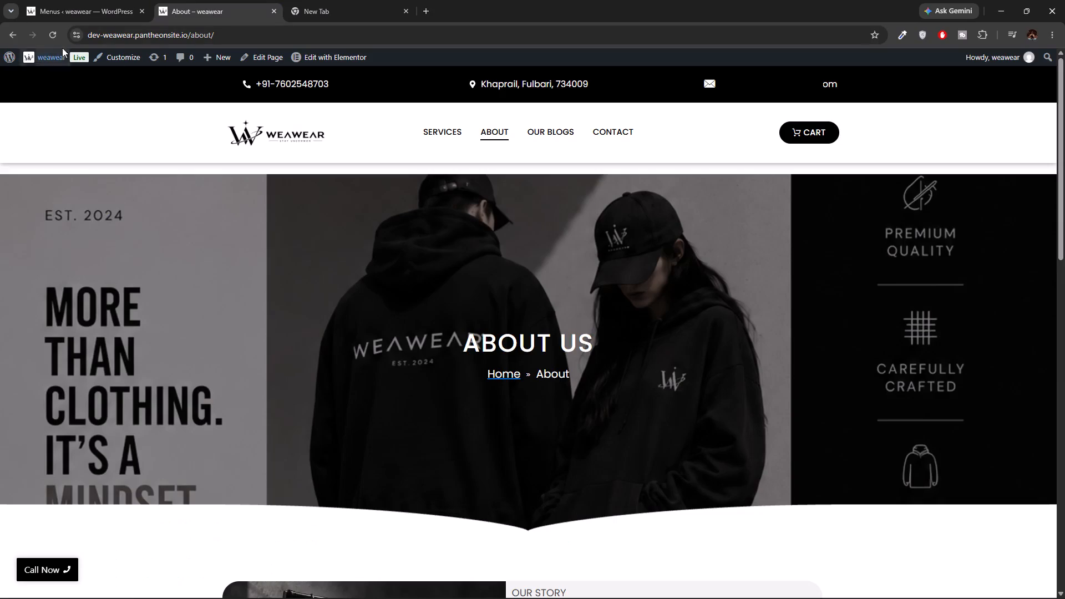
pyautogui.click(55, 29)
pyautogui.click(404, 130)
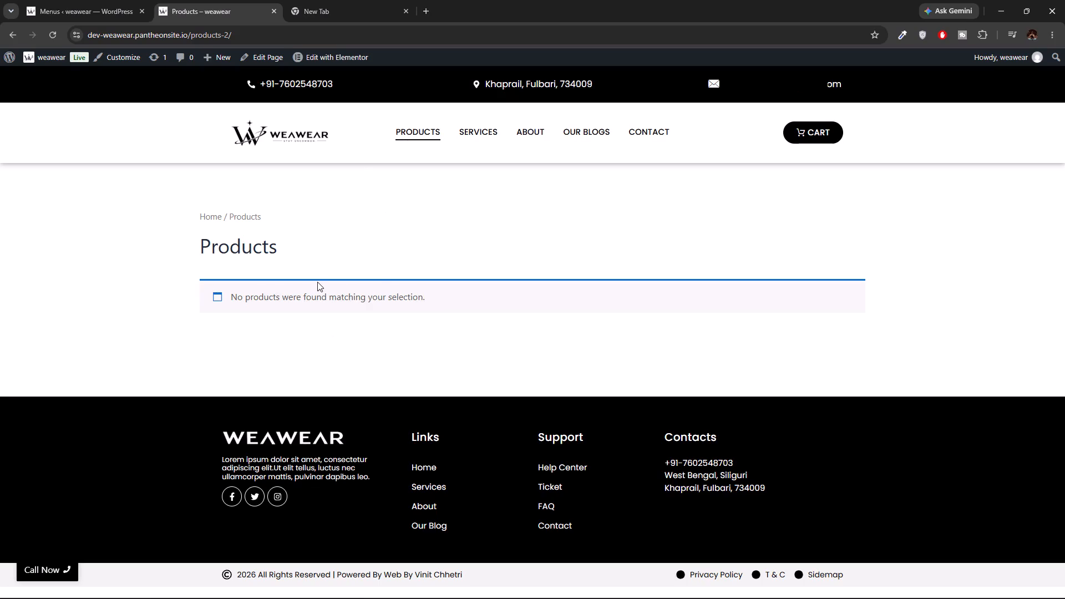
pyautogui.click(489, 128)
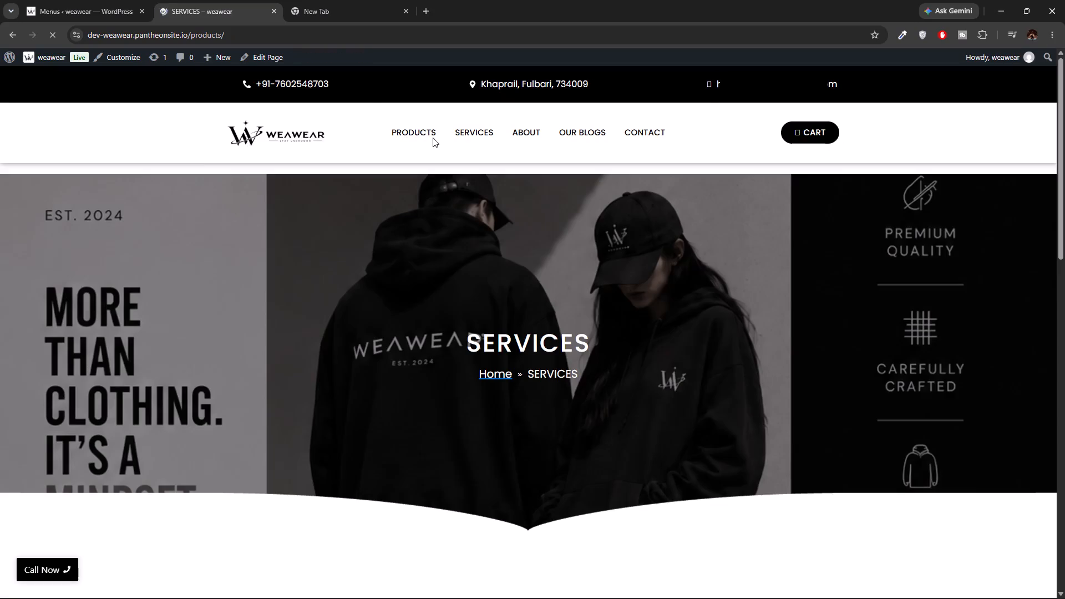
pyautogui.click(433, 138)
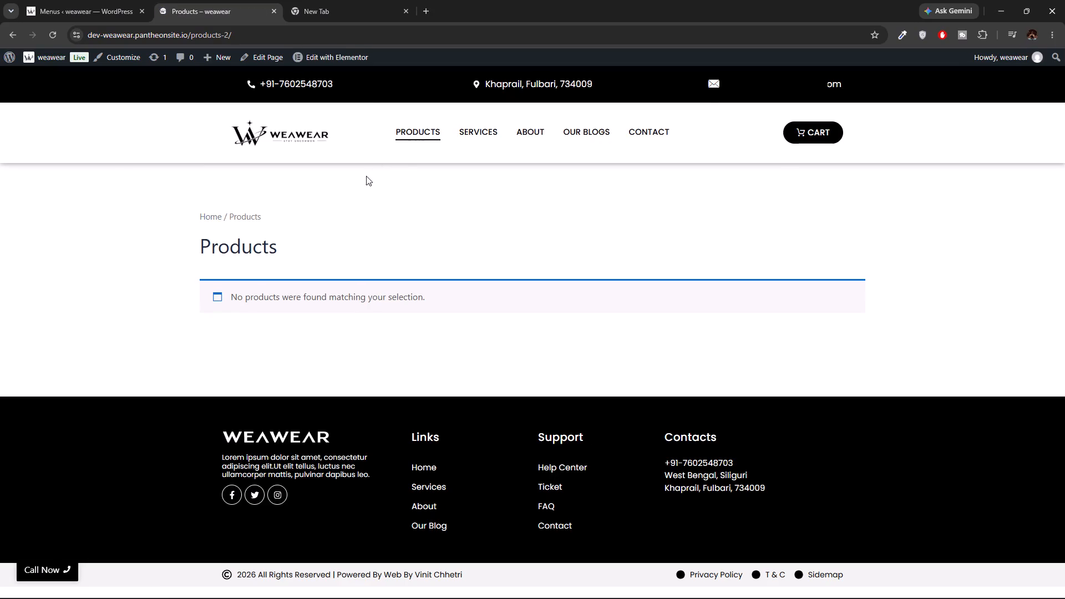
# In the WooCommerce payment settings, enable Cash on delivery among the offline payment methods.
pyautogui.click(38, 0)
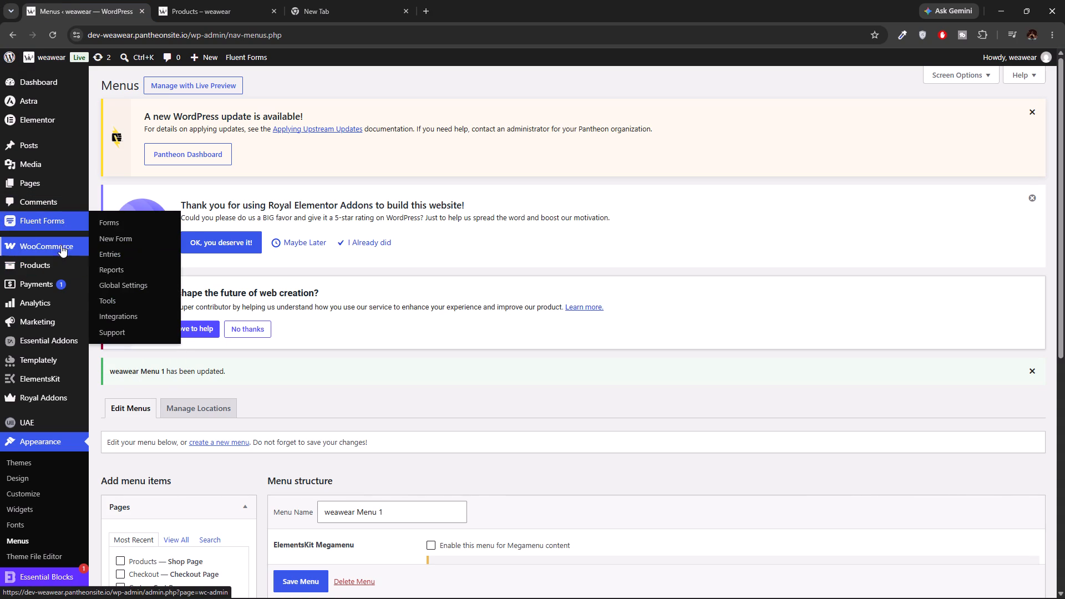
pyautogui.click(115, 329)
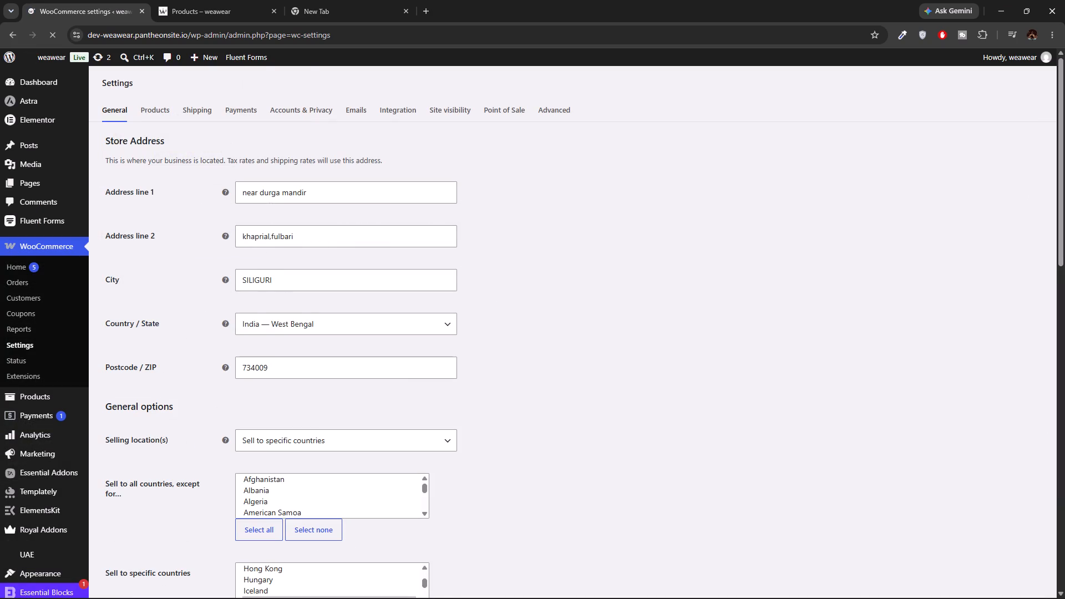
pyautogui.click(232, 108)
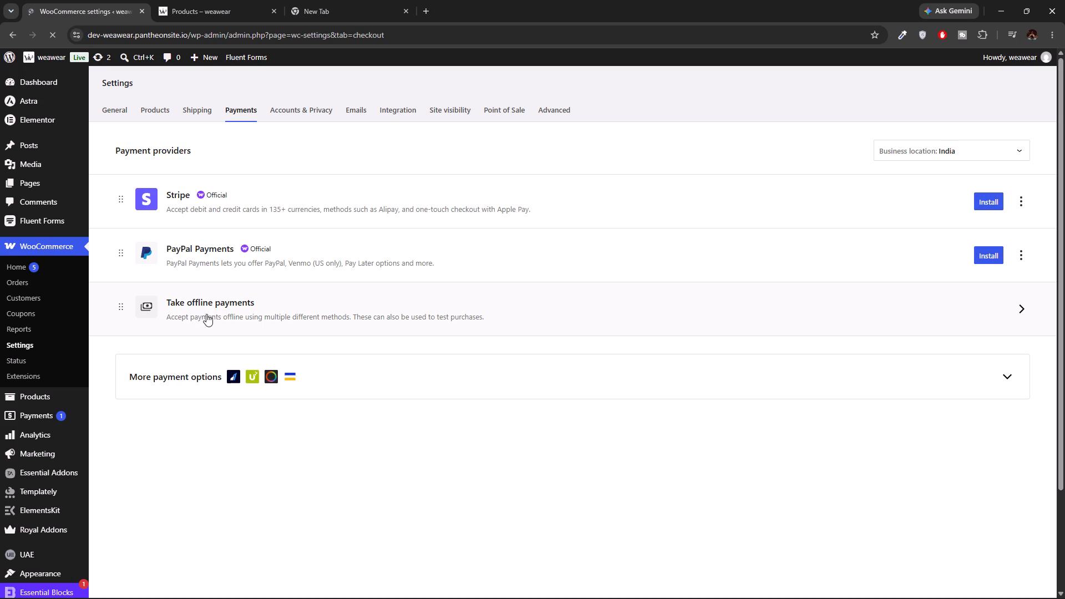
pyautogui.click(206, 317)
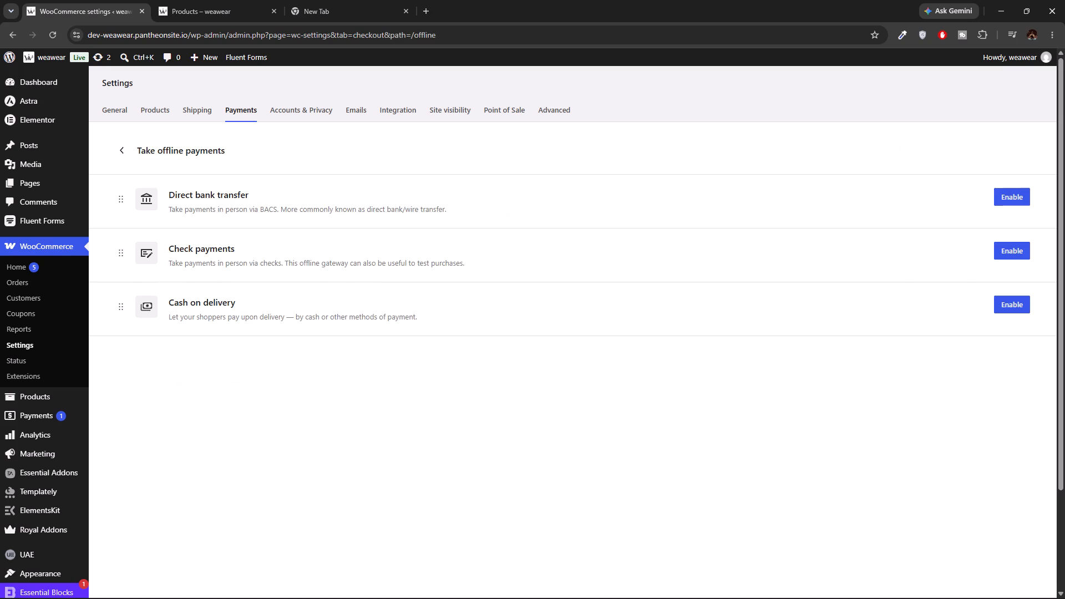
pyautogui.click(1012, 306)
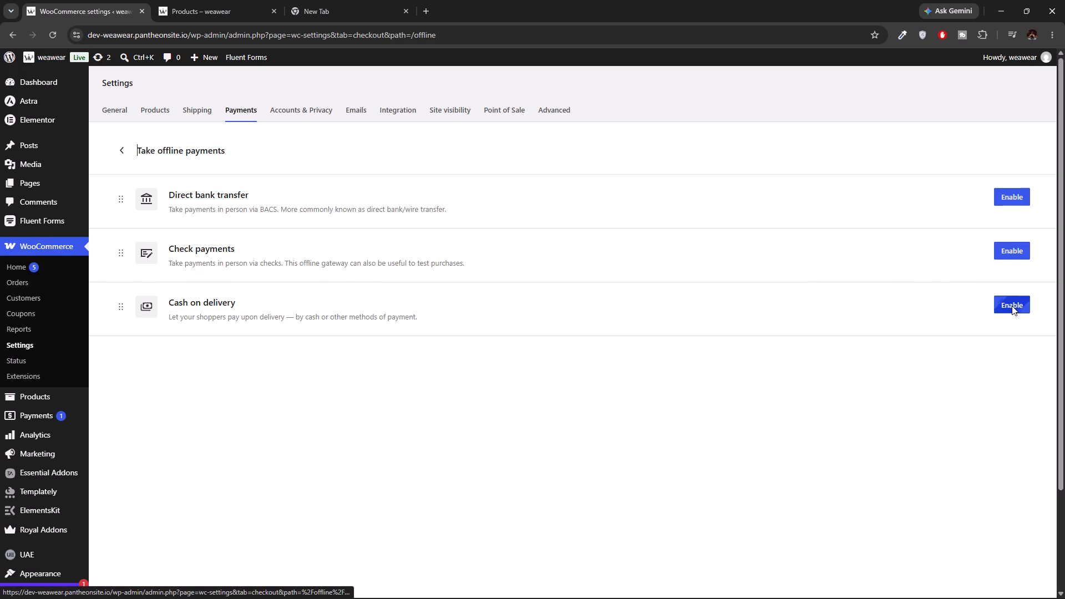
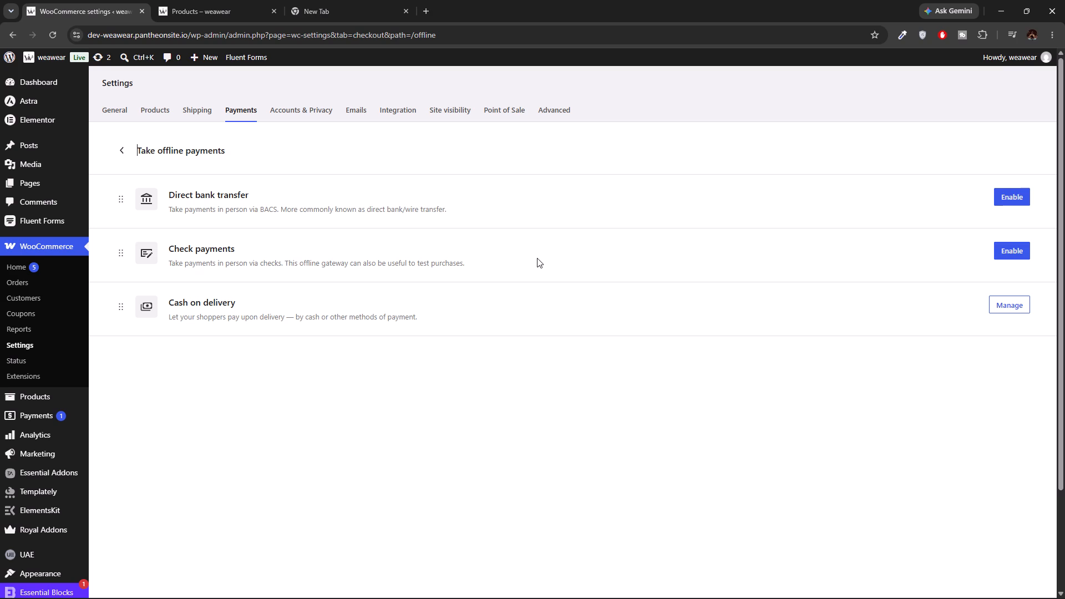
# Review the list of email notifications and their recipients in the WooCommerce email settings.
pyautogui.click(351, 111)
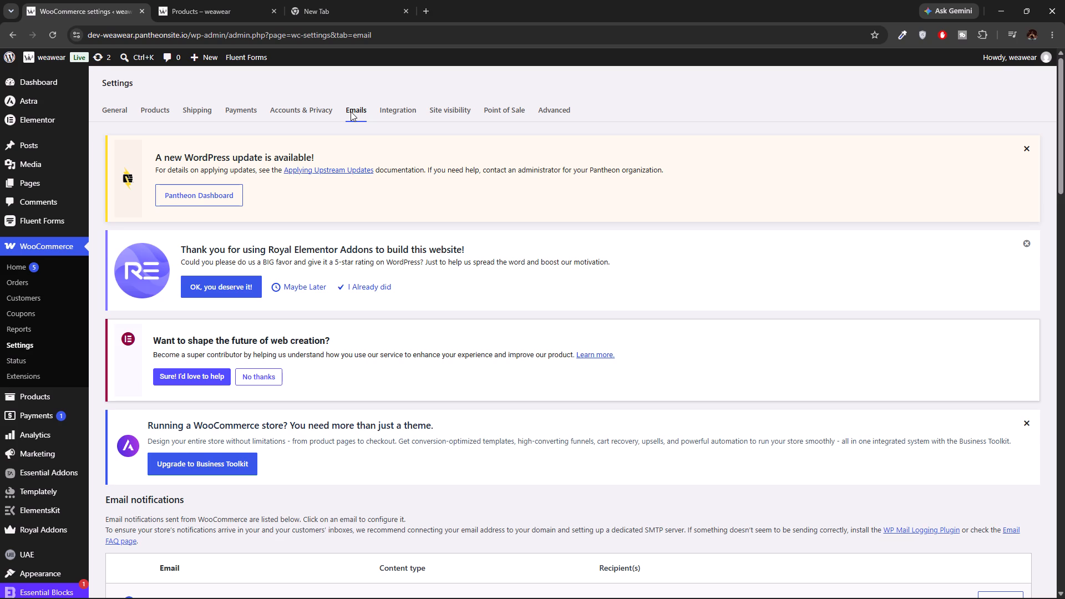
pyautogui.scroll(-3, 351, 111)
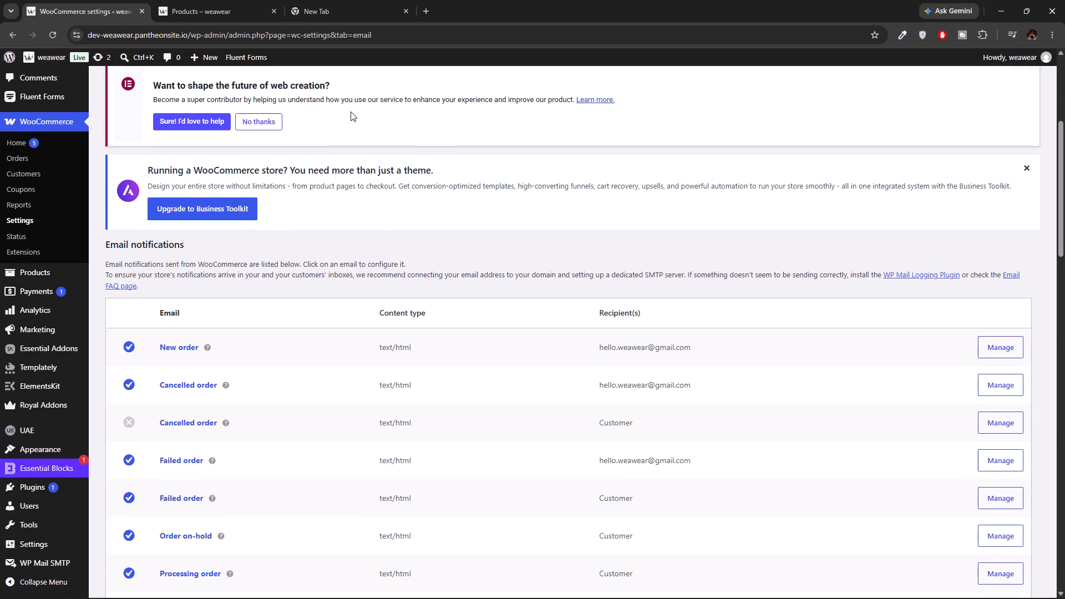
pyautogui.scroll(-4, 351, 111)
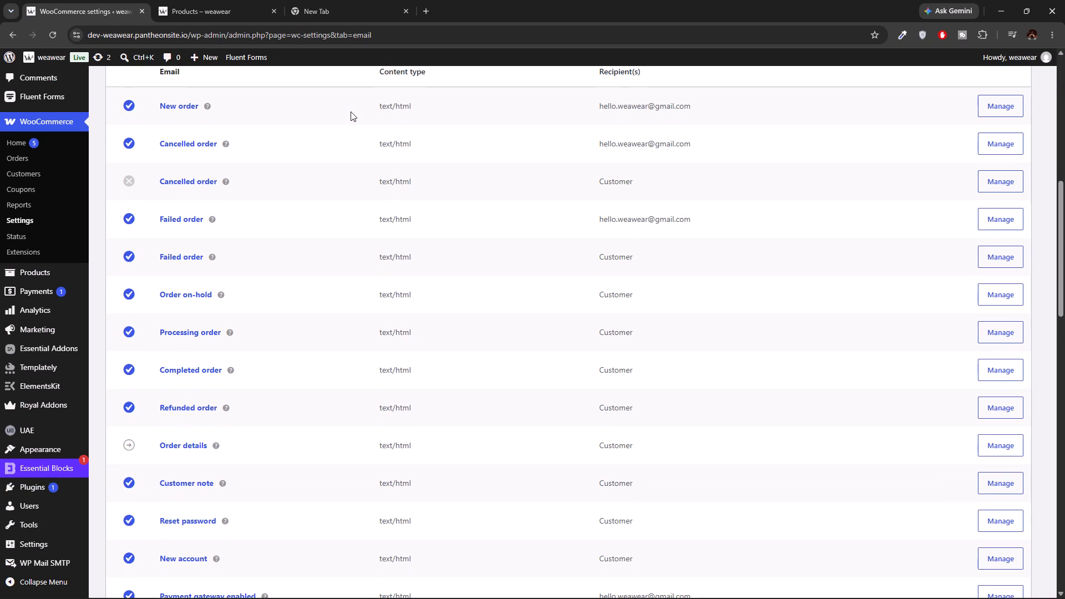
pyautogui.scroll(9, 351, 111)
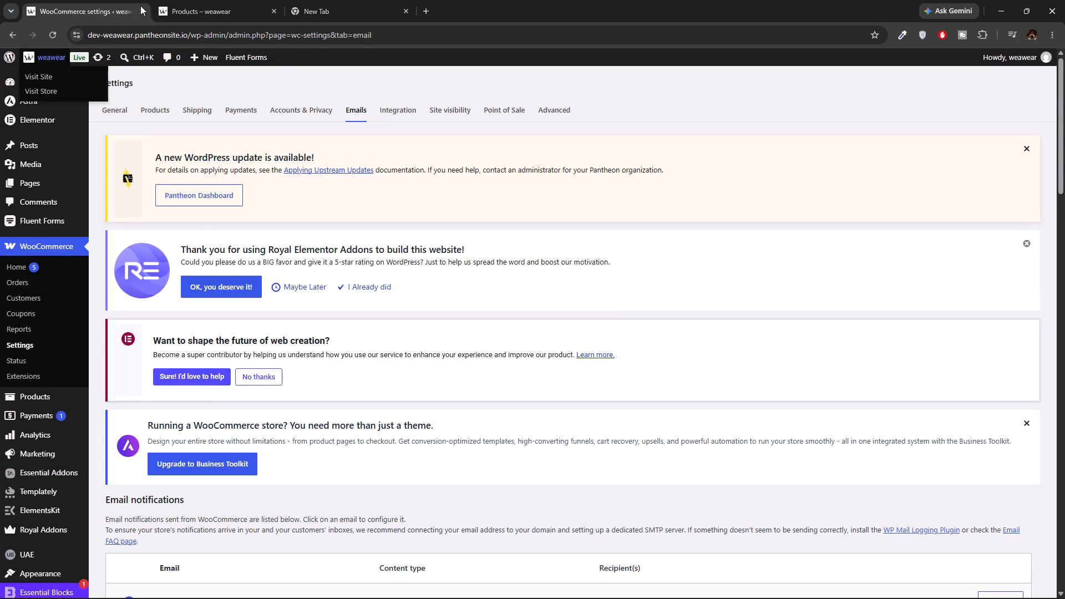
# Return to the open weawear site and examine the Services page's banner and Collections cards.
pyautogui.click(163, 0)
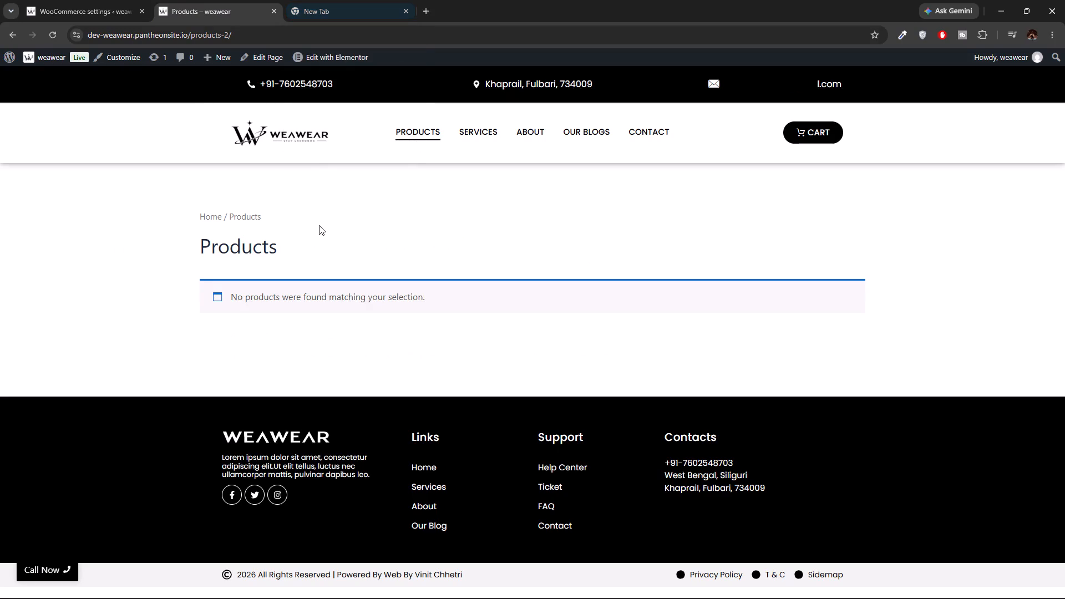
pyautogui.click(476, 140)
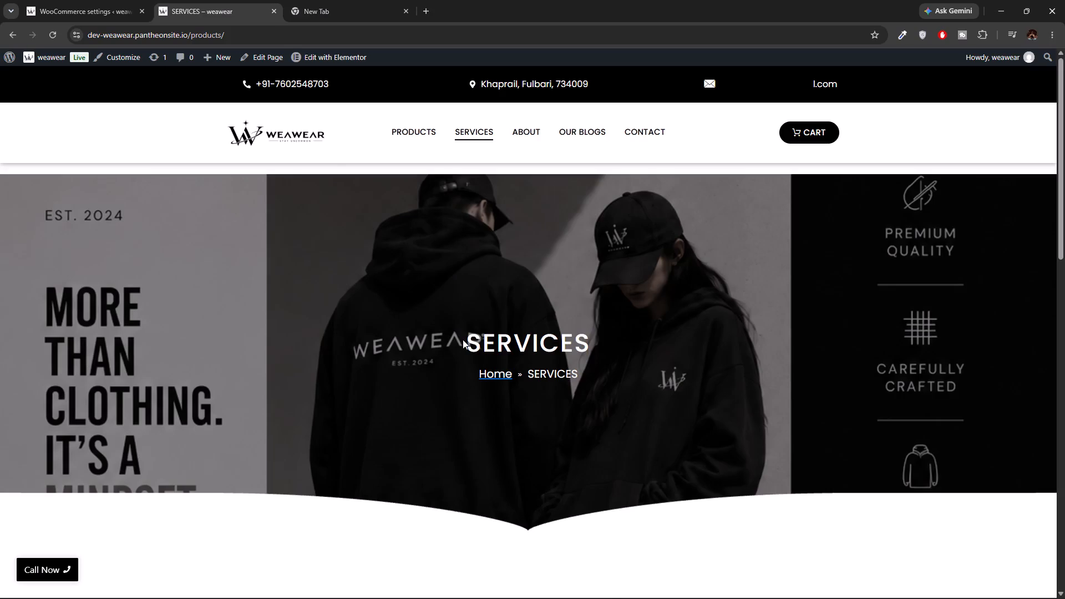
pyautogui.scroll(-6, 463, 339)
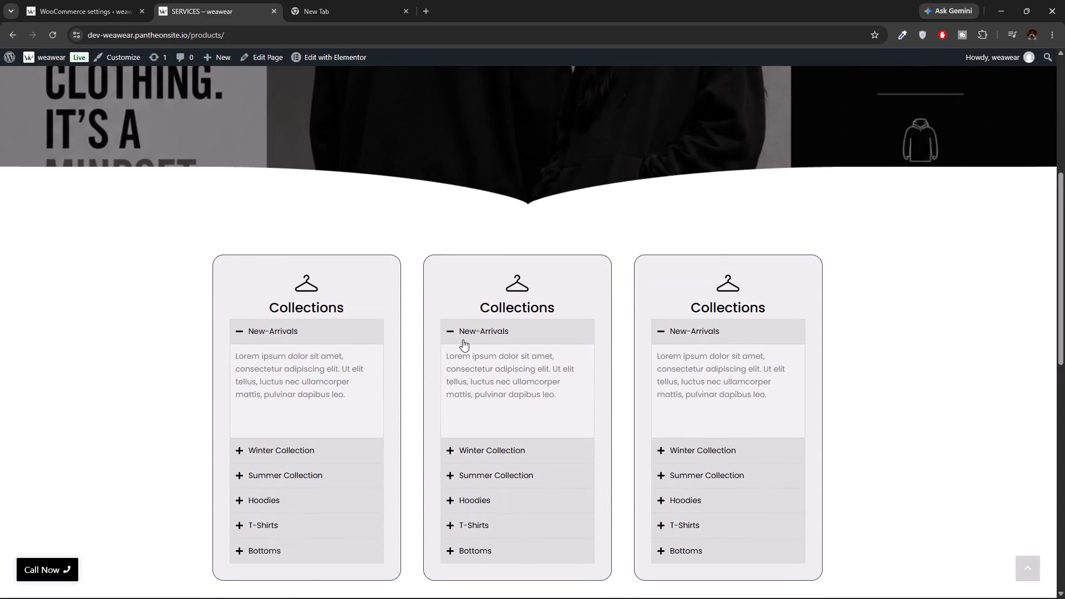
pyautogui.scroll(-6, 336, 331)
pyautogui.scroll(1, 336, 331)
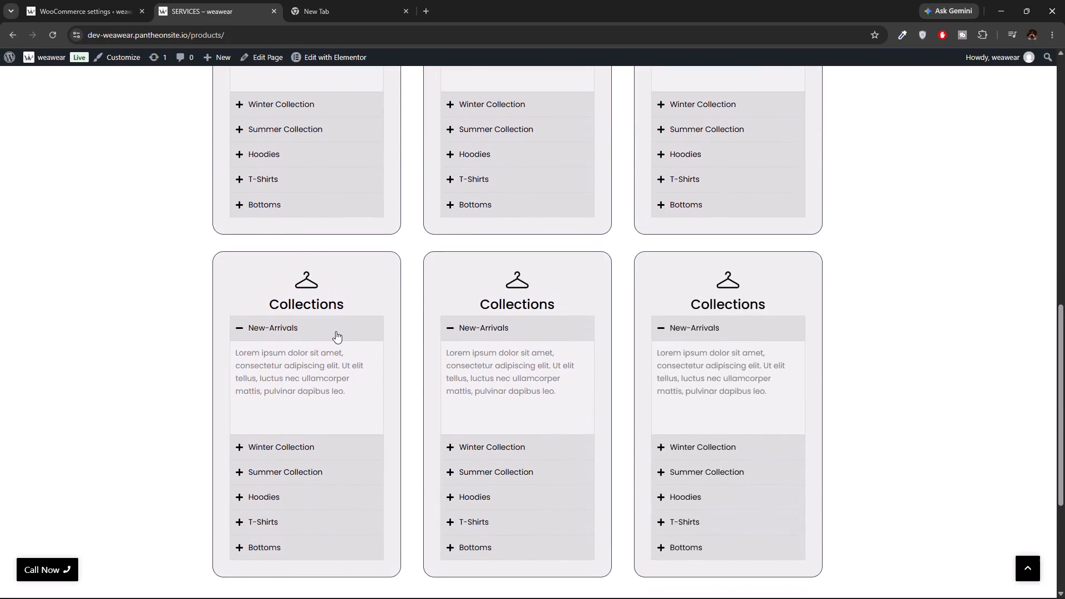
pyautogui.scroll(5, 336, 331)
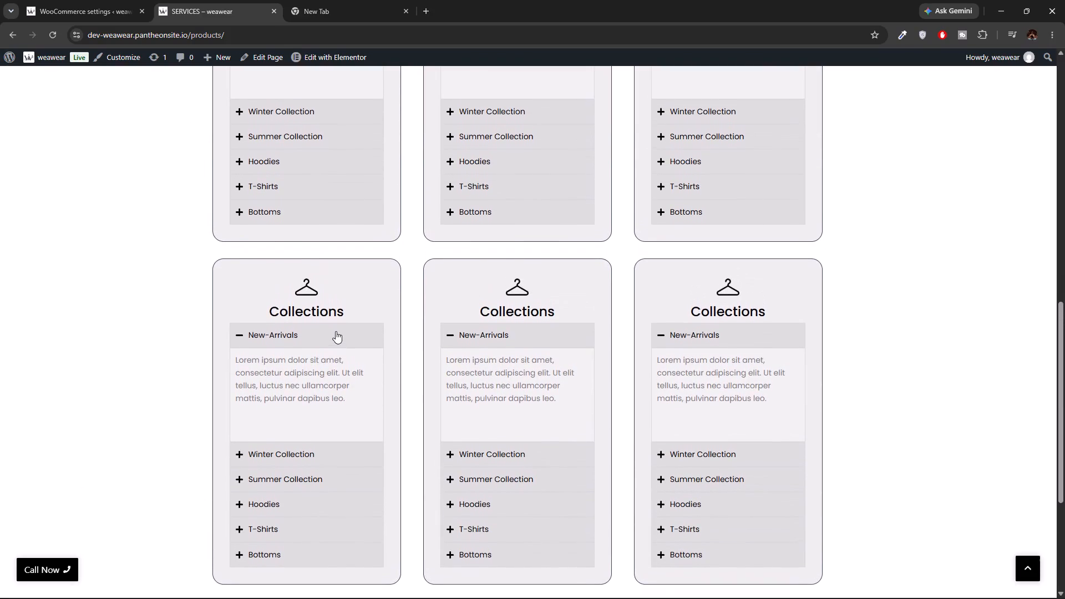
pyautogui.scroll(3, 336, 331)
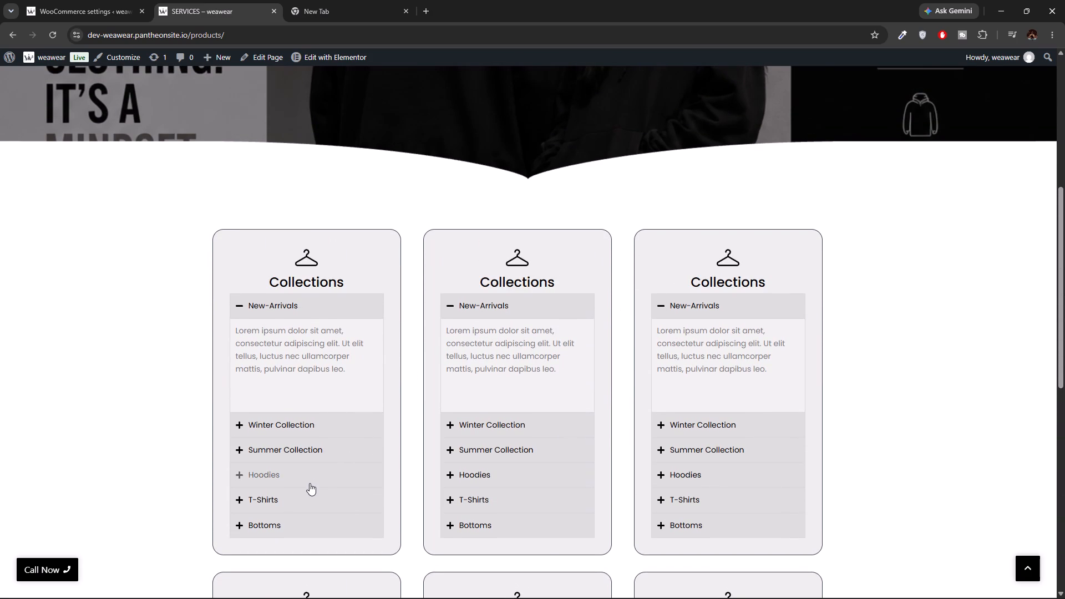
pyautogui.scroll(-9, 310, 483)
pyautogui.scroll(7, 310, 483)
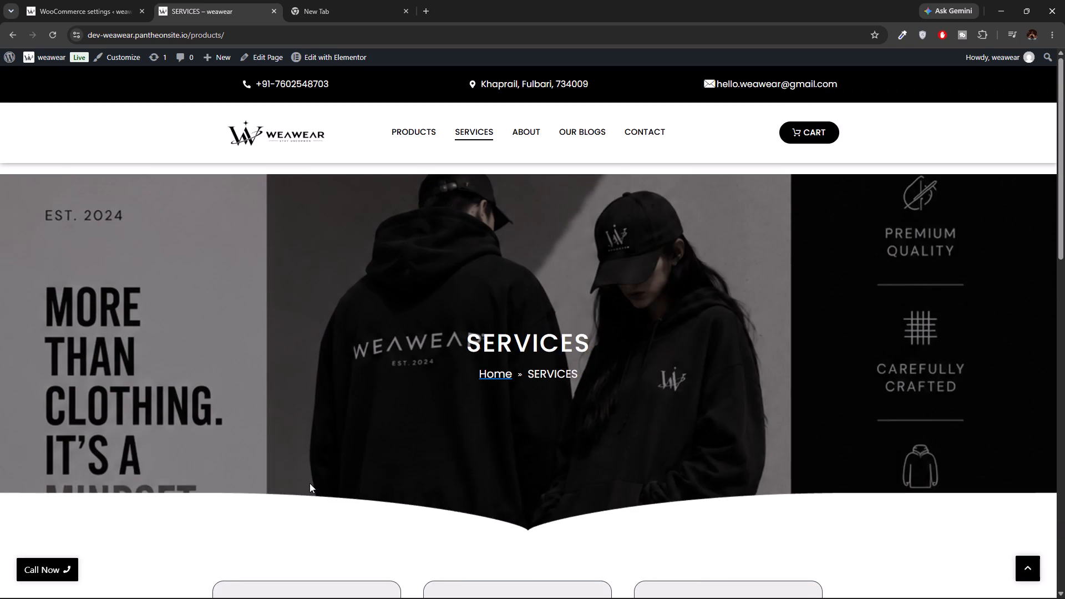
pyautogui.scroll(-5, 439, 338)
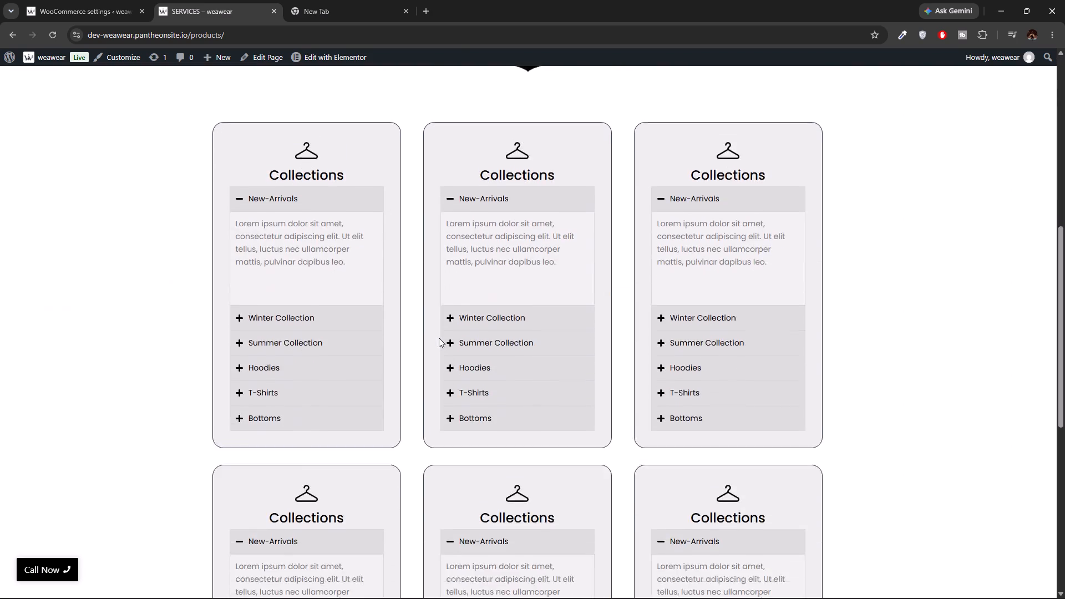
pyautogui.scroll(2, 439, 338)
pyautogui.scroll(-4, 439, 338)
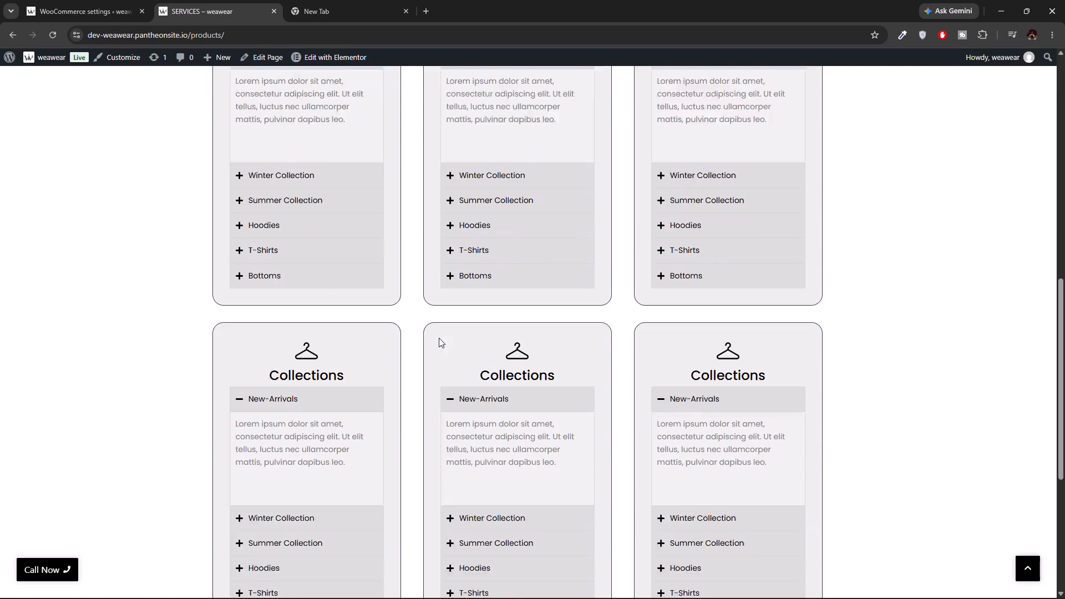
pyautogui.scroll(-2, 439, 338)
pyautogui.scroll(5, 439, 338)
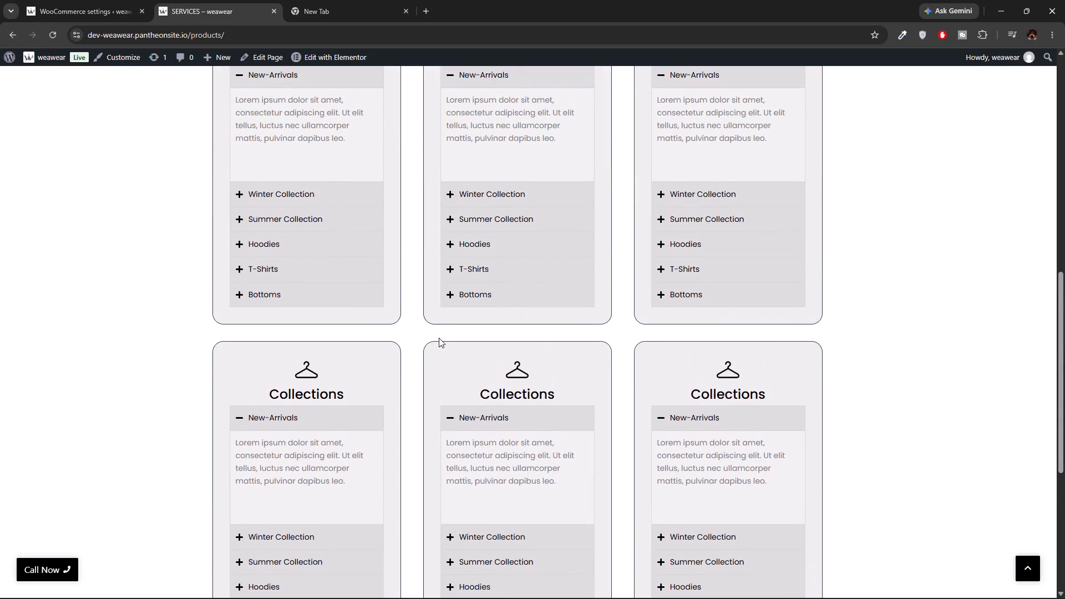
pyautogui.scroll(9, 439, 338)
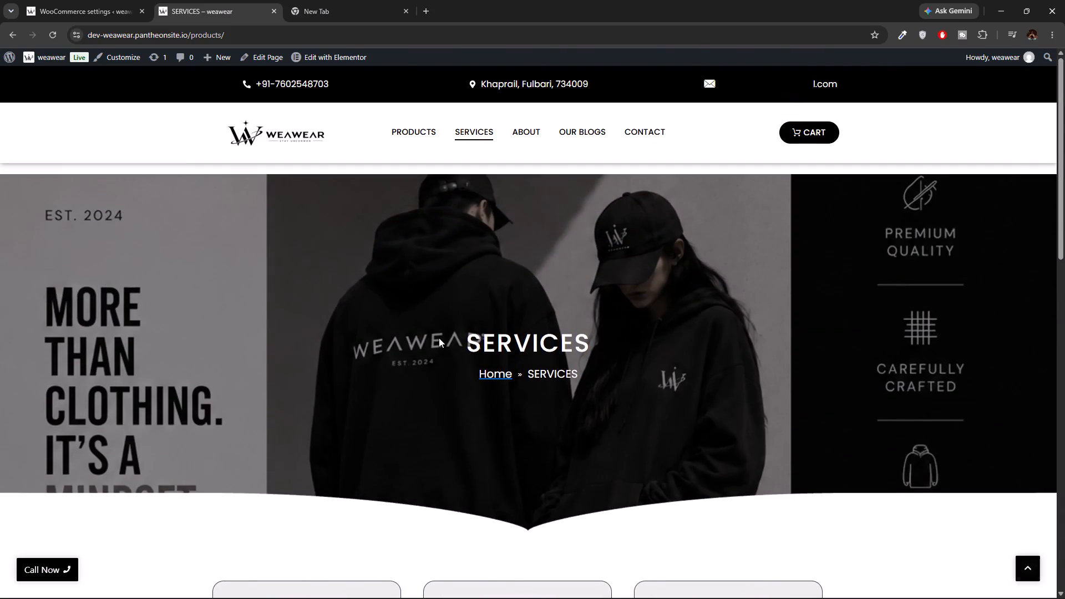
# Open the site's About page and examine its story section, the About WEAWEAR feature cards and the footer.
pyautogui.click(526, 125)
pyautogui.scroll(-5, 516, 276)
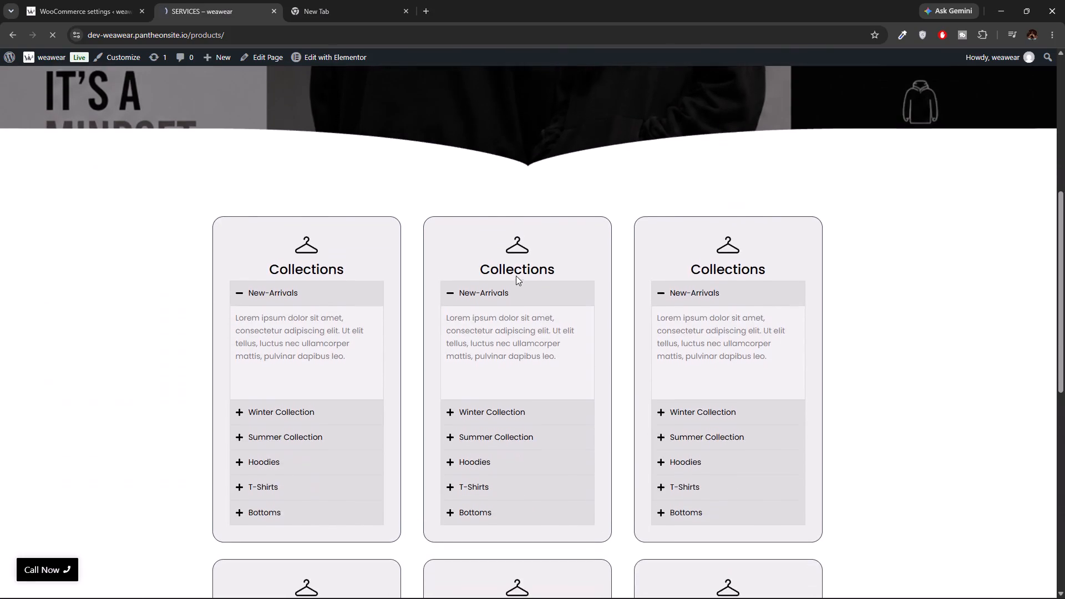
pyautogui.scroll(-4, 516, 276)
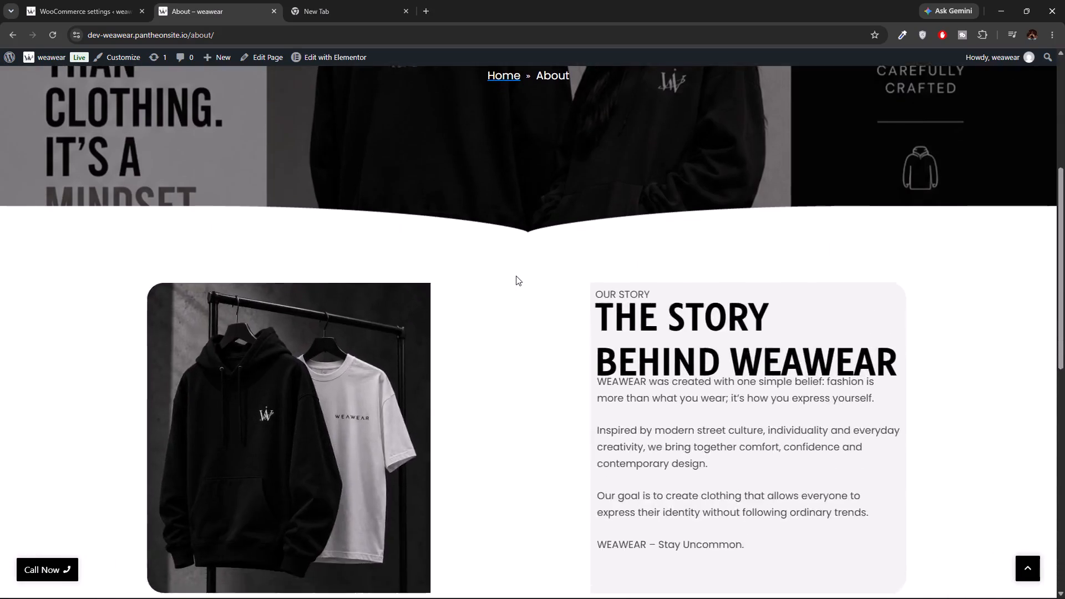
pyautogui.scroll(-4, 516, 276)
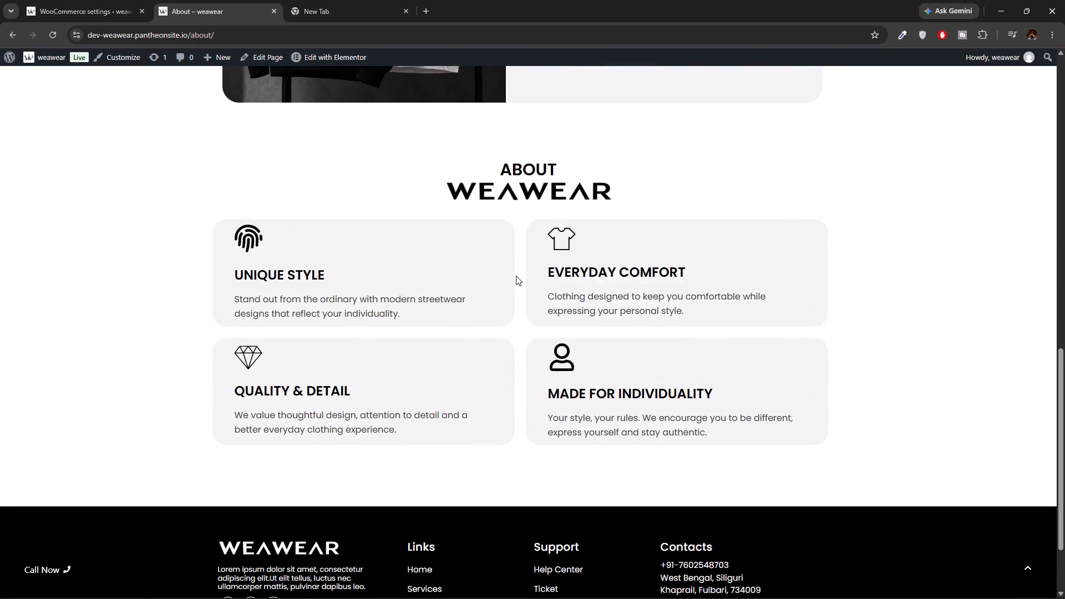
pyautogui.scroll(-2, 516, 276)
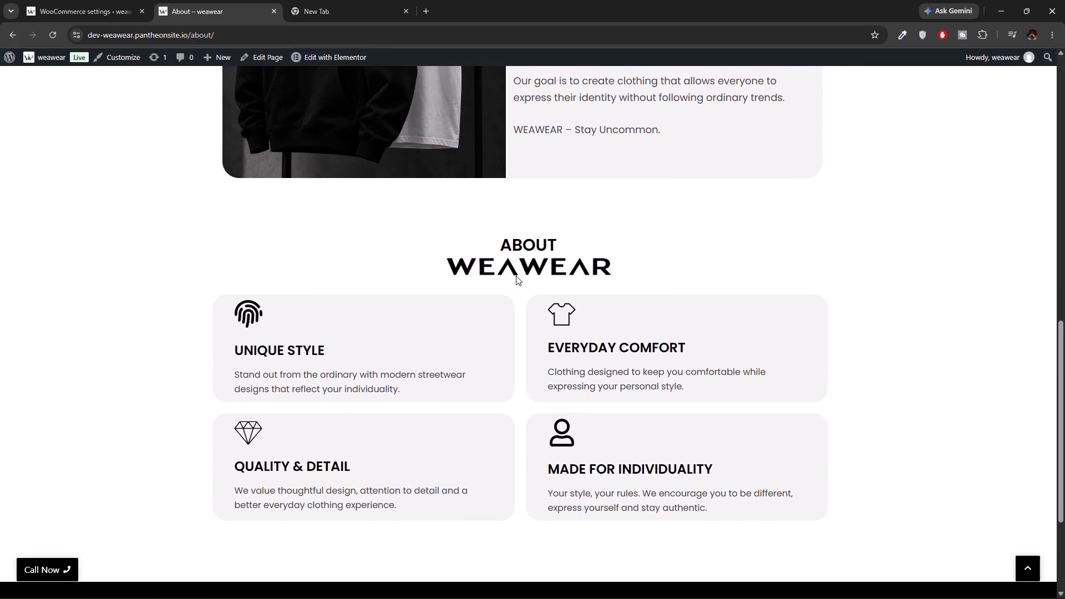
pyautogui.scroll(-2, 516, 276)
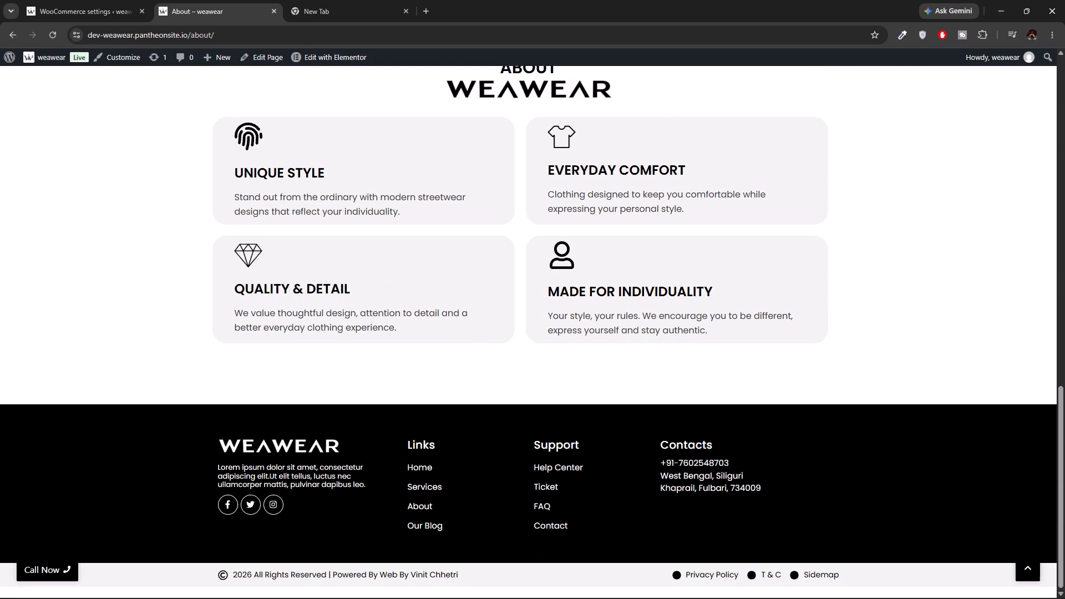
pyautogui.scroll(8, 577, 290)
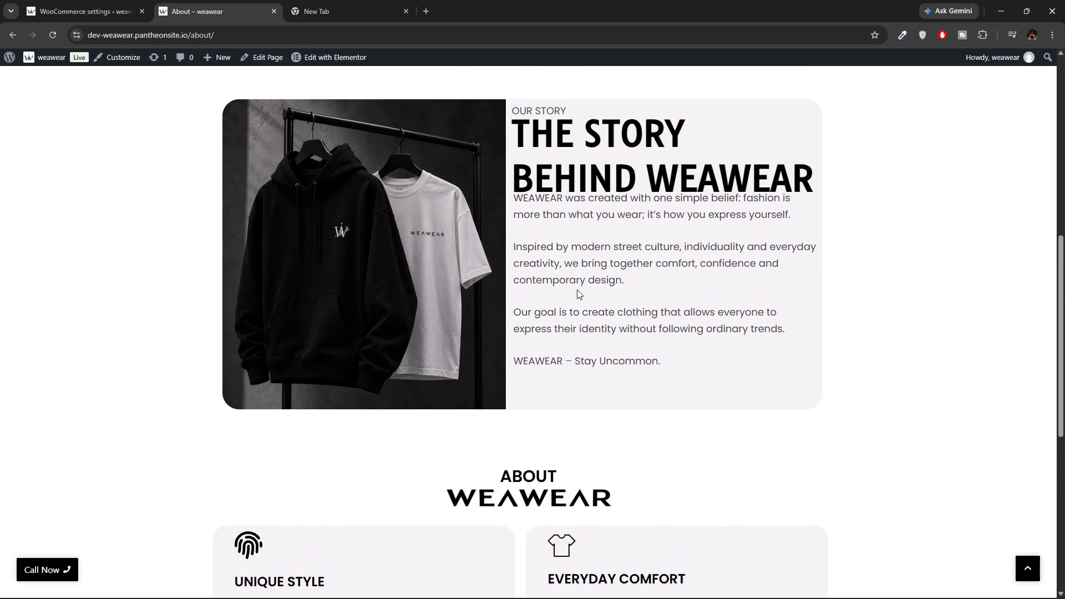
pyautogui.scroll(2, 577, 290)
pyautogui.scroll(-1, 577, 290)
pyautogui.hscroll(-1, 577, 290)
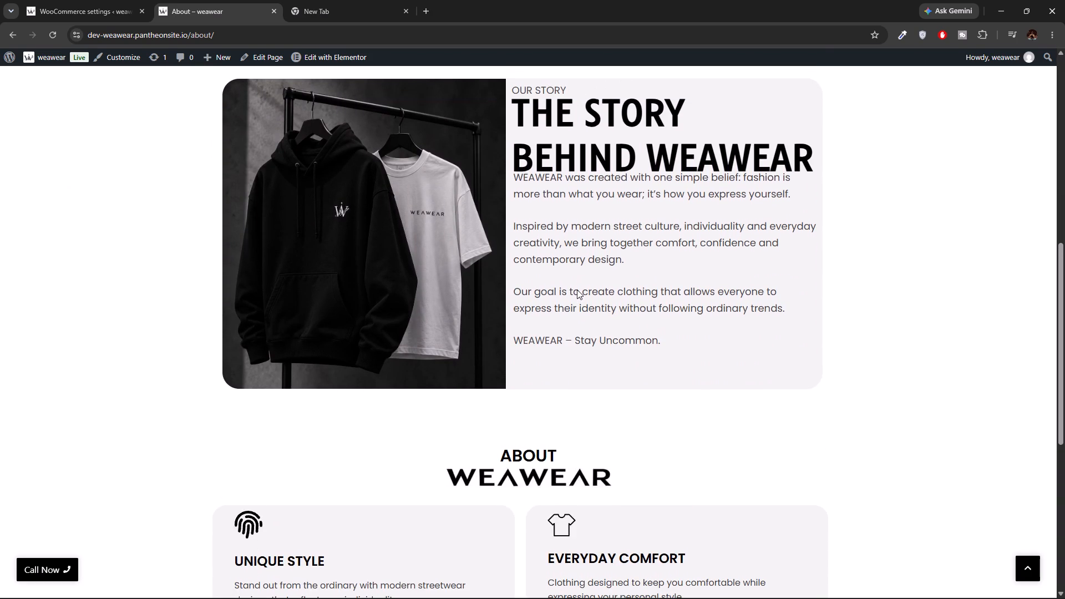
pyautogui.hscroll(-2, 577, 290)
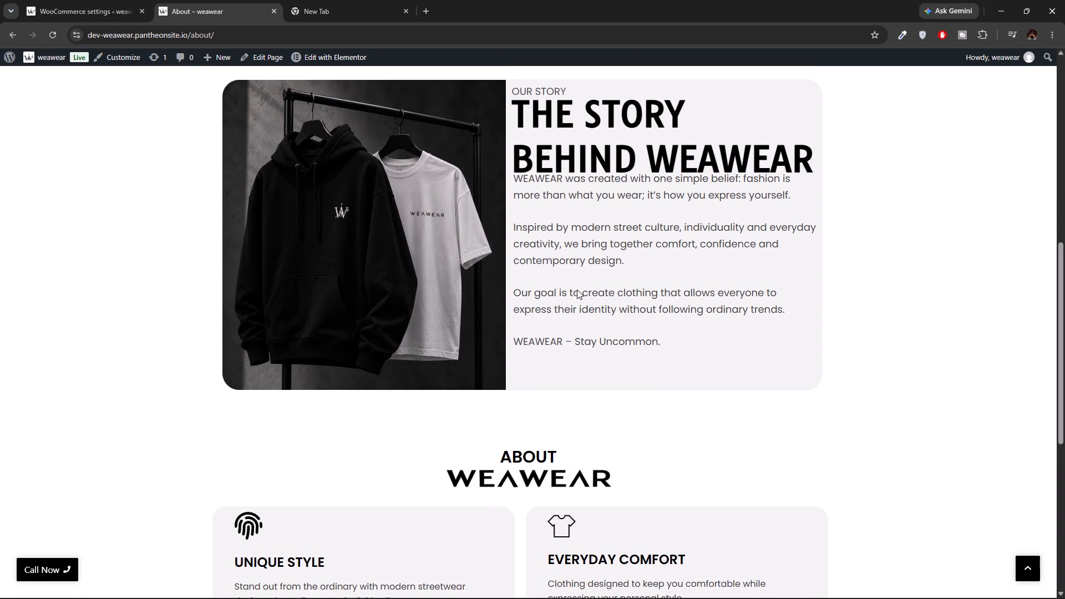
pyautogui.hscroll(-4, 577, 290)
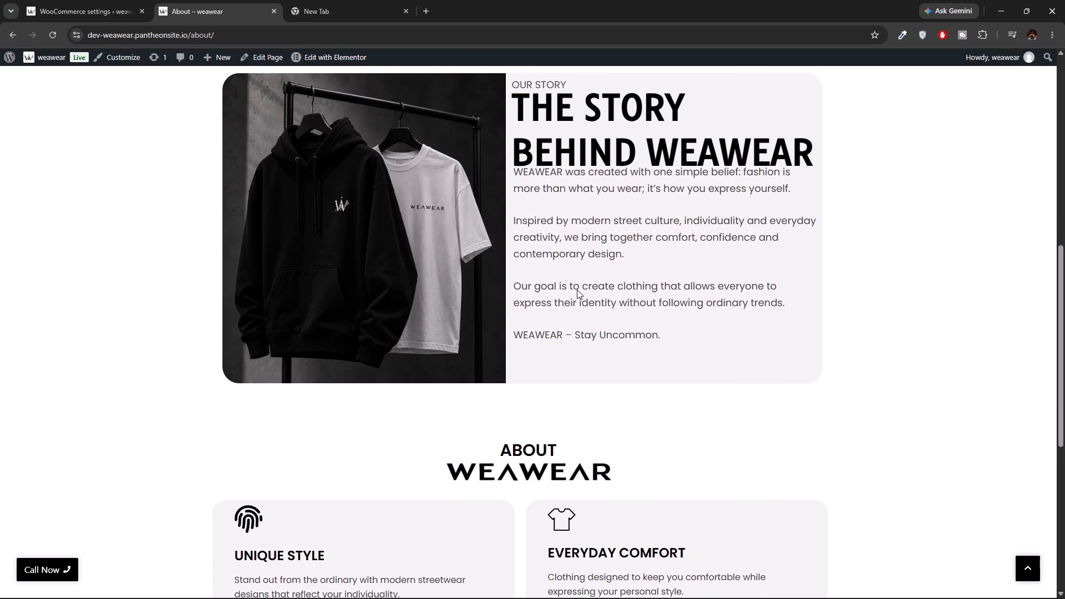
pyautogui.hscroll(-1, 577, 290)
pyautogui.scroll(-3, 577, 290)
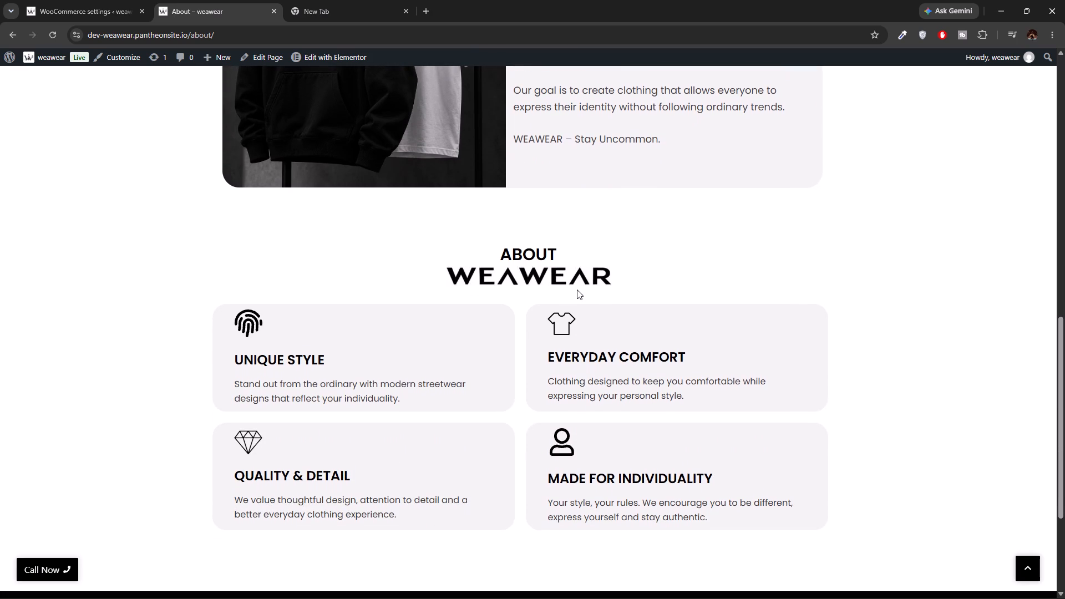
pyautogui.scroll(-2, 577, 290)
pyautogui.scroll(5, 577, 290)
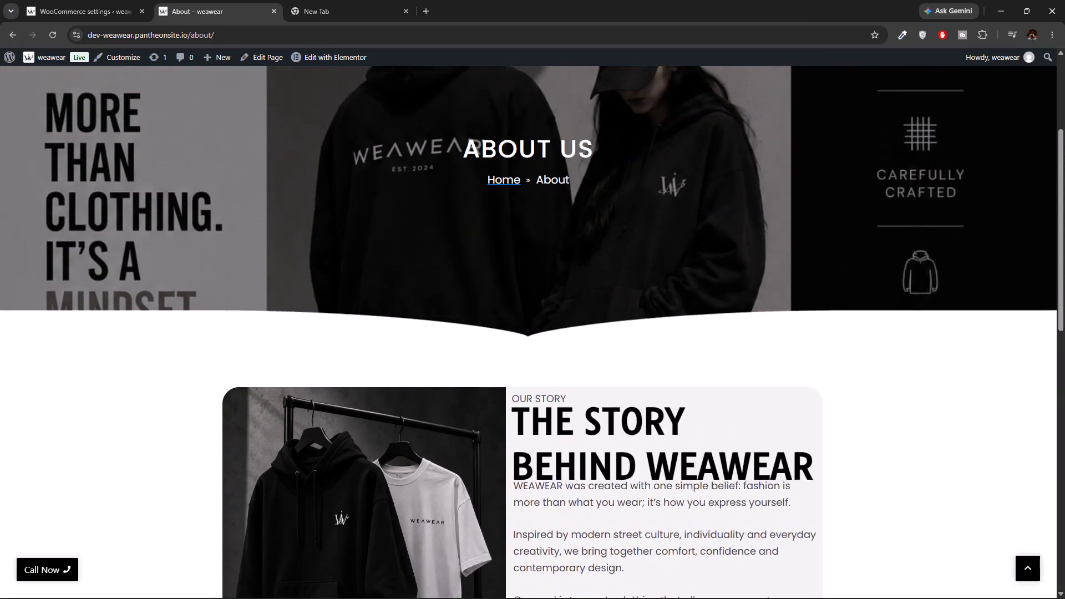
pyautogui.scroll(3, 533, 240)
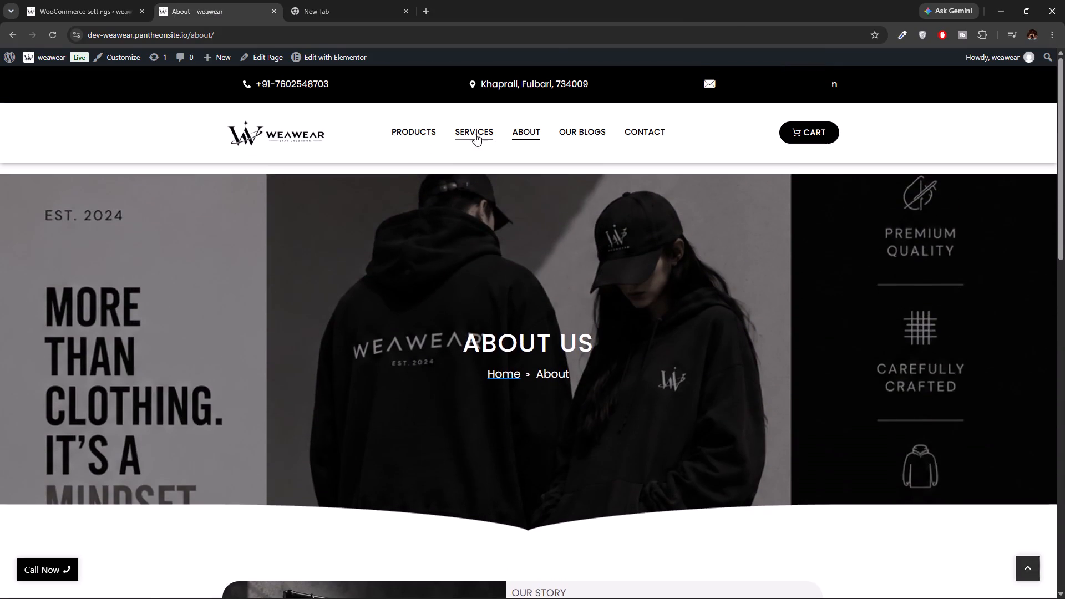
# Check the site's Products page again, and compare it with the Services page's Collections layout.
pyautogui.click(429, 128)
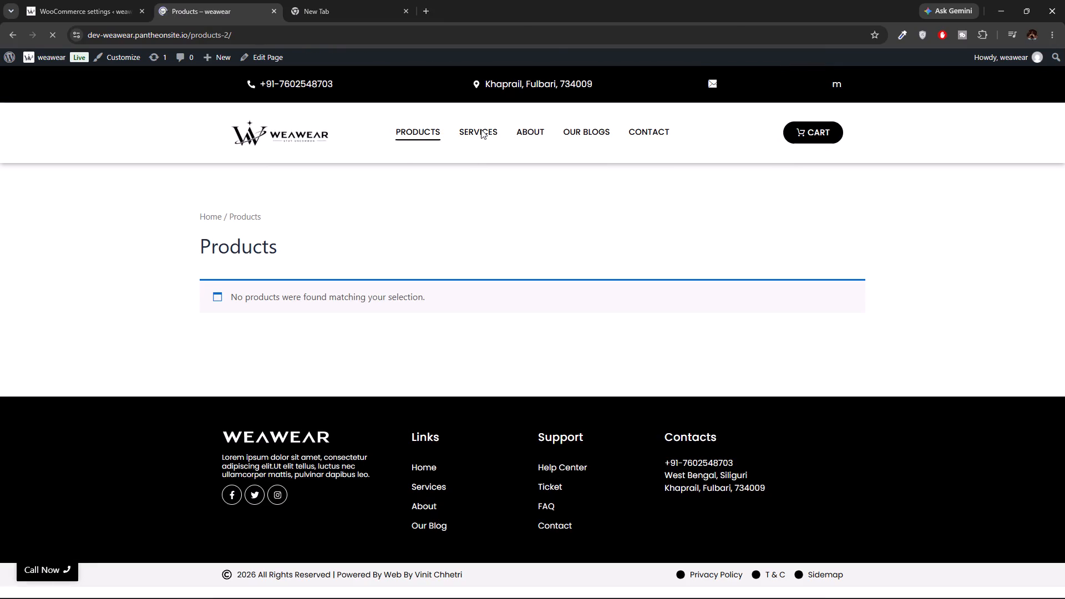
pyautogui.click(481, 129)
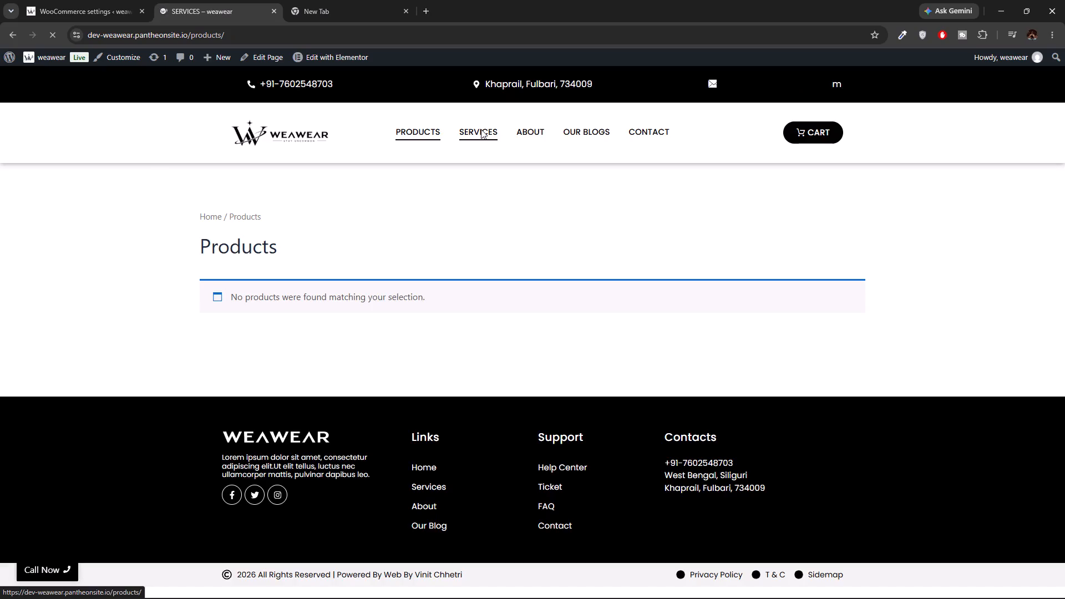
pyautogui.scroll(-1, 511, 212)
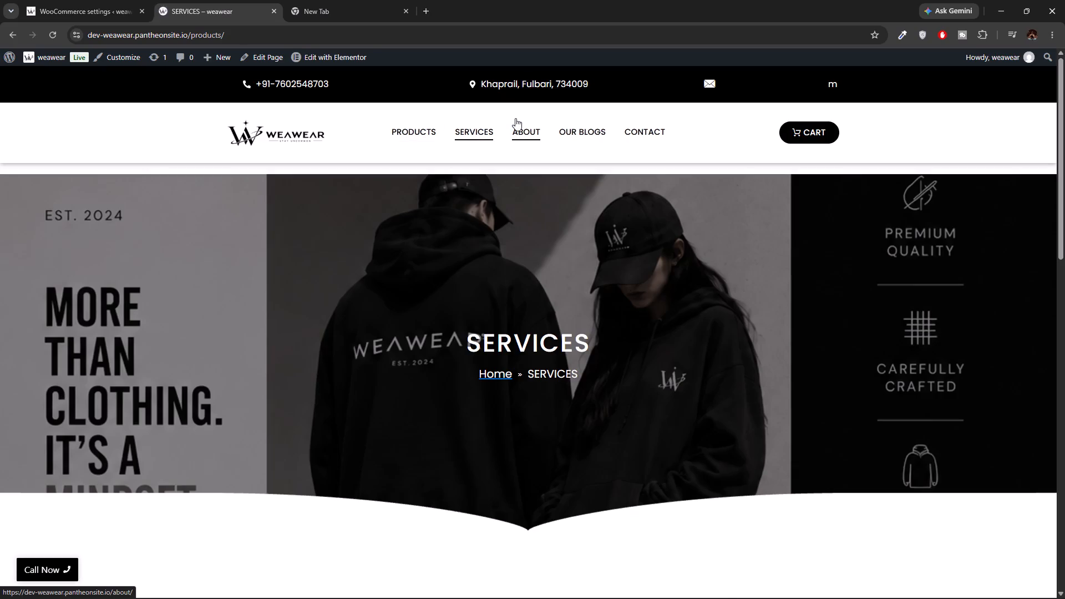
pyautogui.scroll(-7, 515, 118)
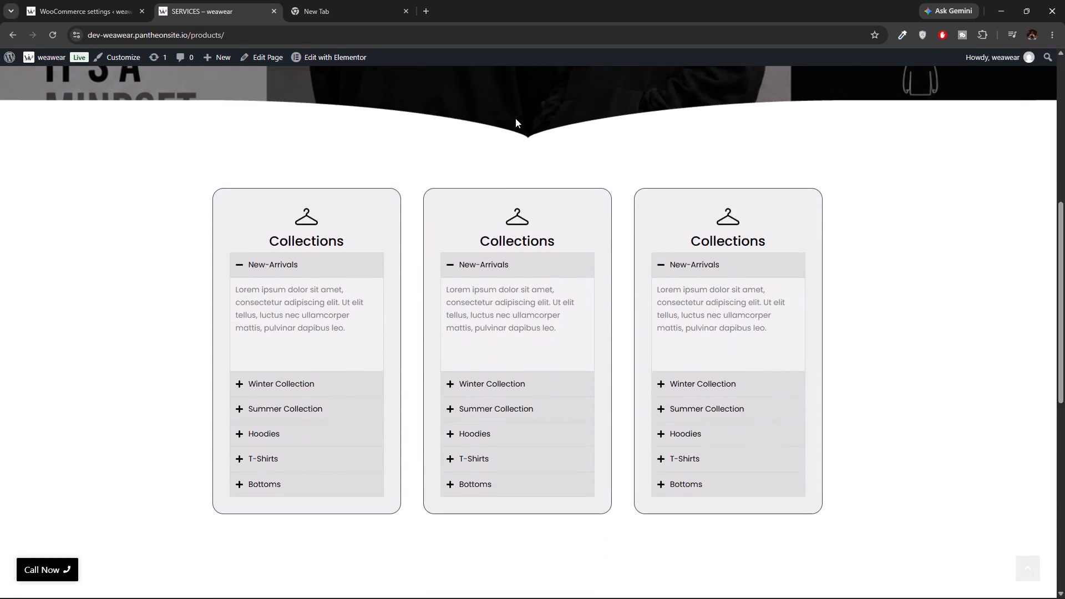
pyautogui.scroll(-3, 515, 118)
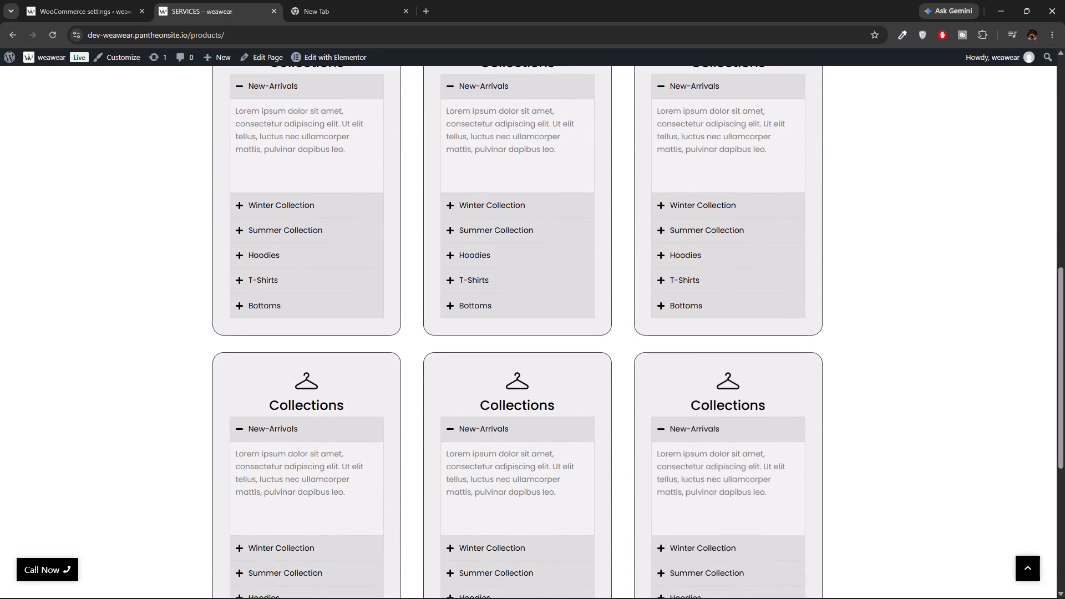
pyautogui.scroll(-3, 515, 118)
pyautogui.scroll(5, 515, 118)
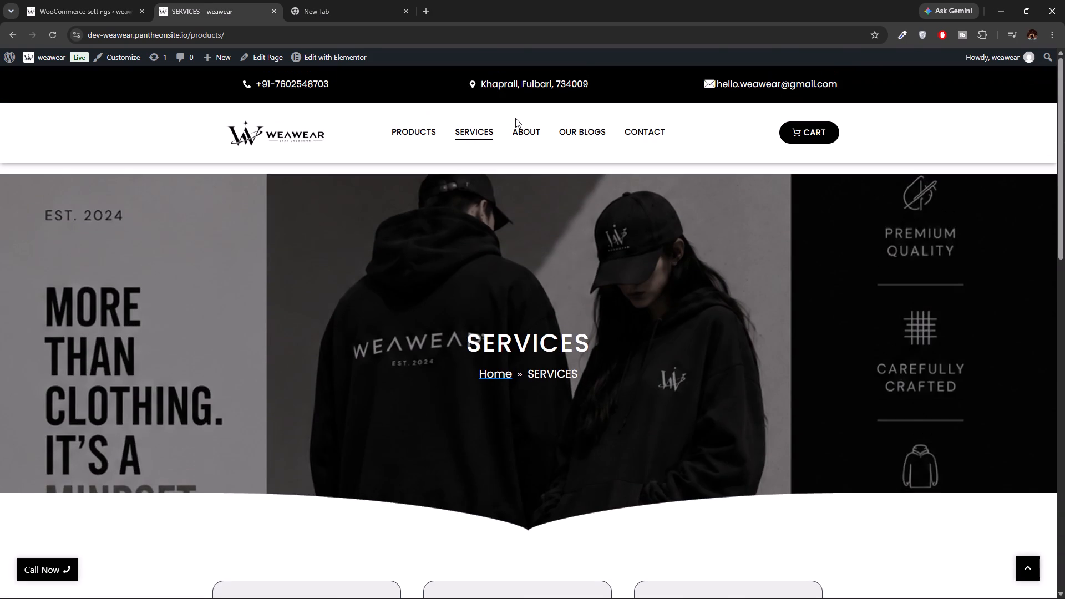
pyautogui.click(296, 0)
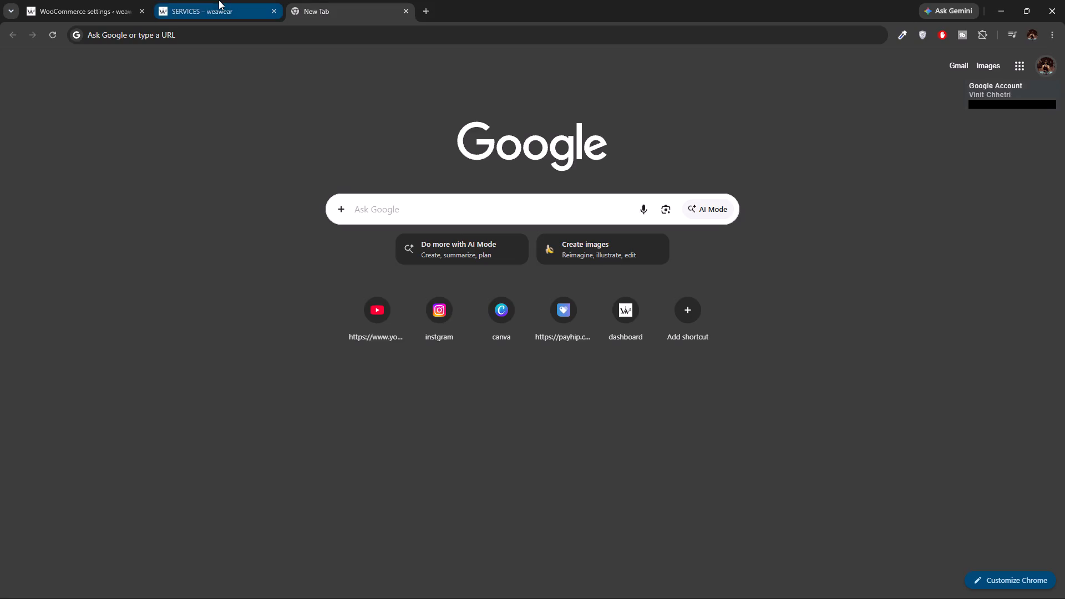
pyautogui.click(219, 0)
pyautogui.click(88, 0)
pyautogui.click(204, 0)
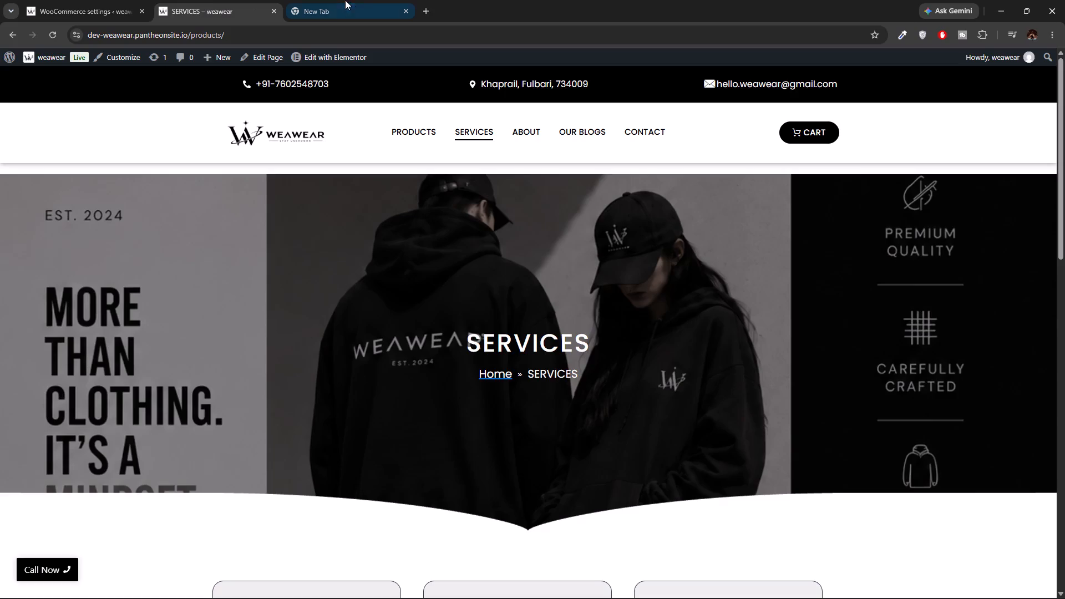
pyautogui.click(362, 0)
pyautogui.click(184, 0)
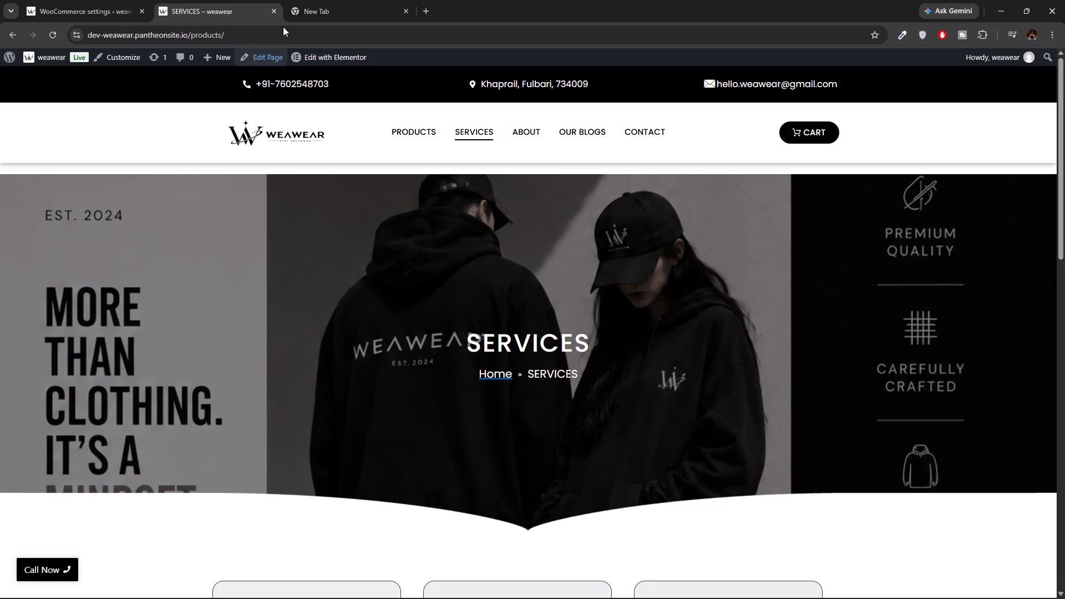
# Return to the WooCommerce email settings and examine the email template, order email preview and color palette options.
pyautogui.click(133, 1)
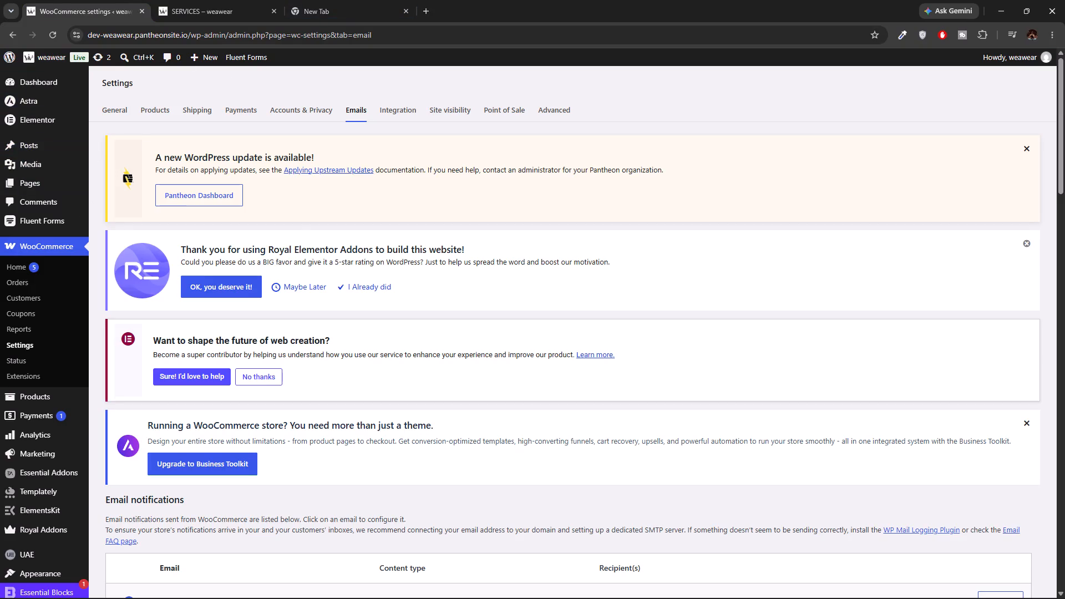
pyautogui.scroll(-7, 424, 323)
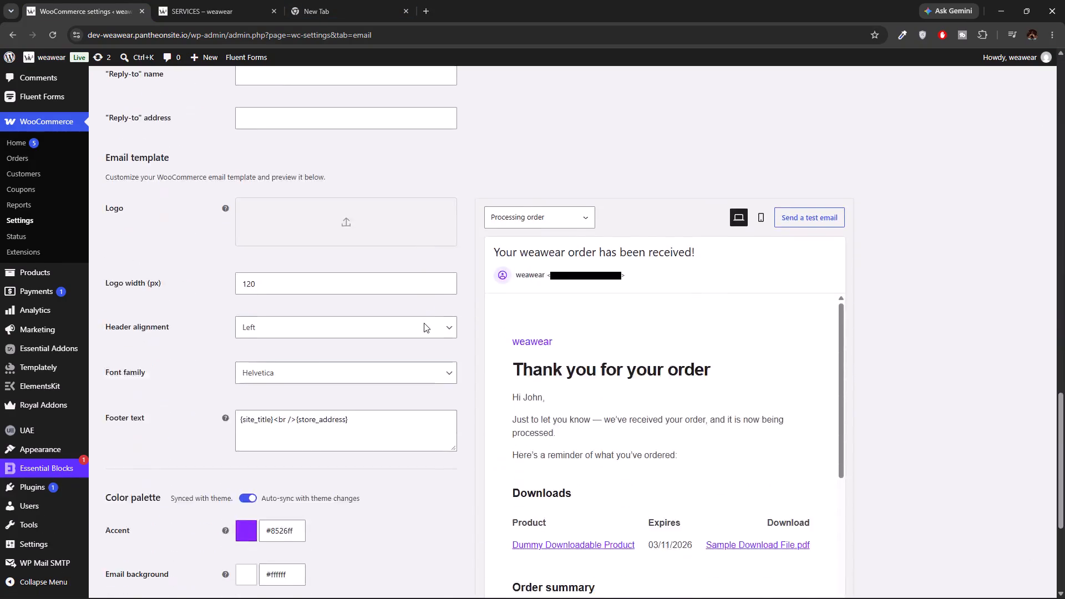
pyautogui.scroll(4, 424, 323)
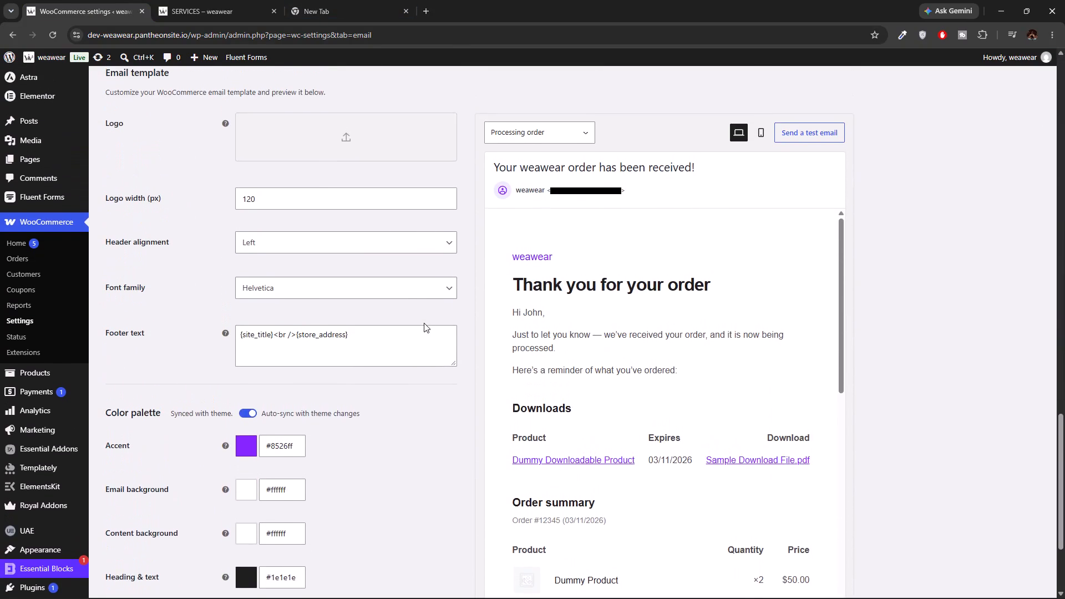
pyautogui.scroll(1, 424, 323)
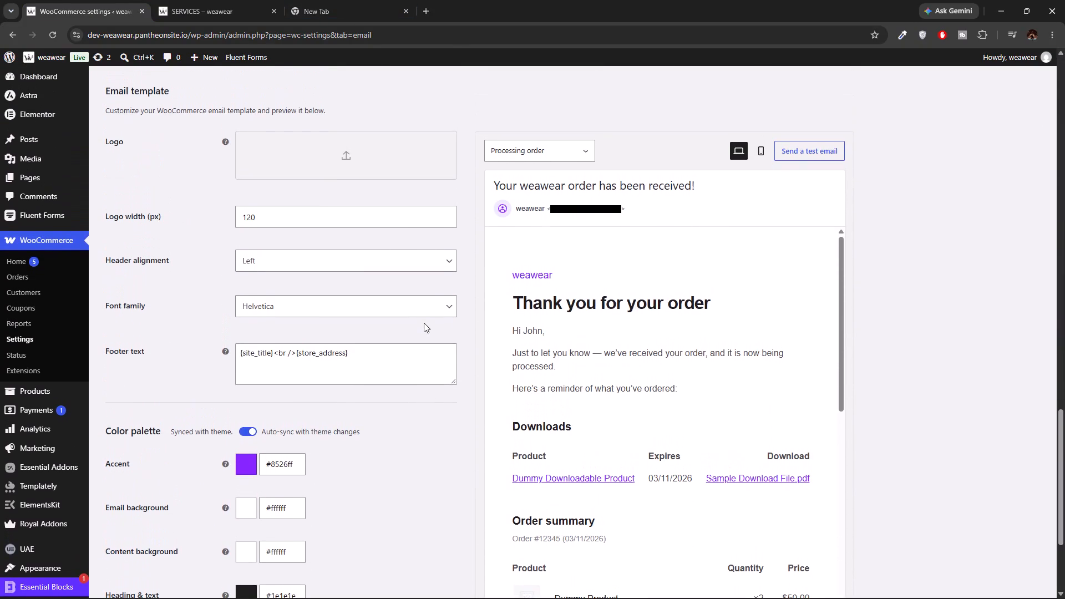
pyautogui.scroll(9, 424, 312)
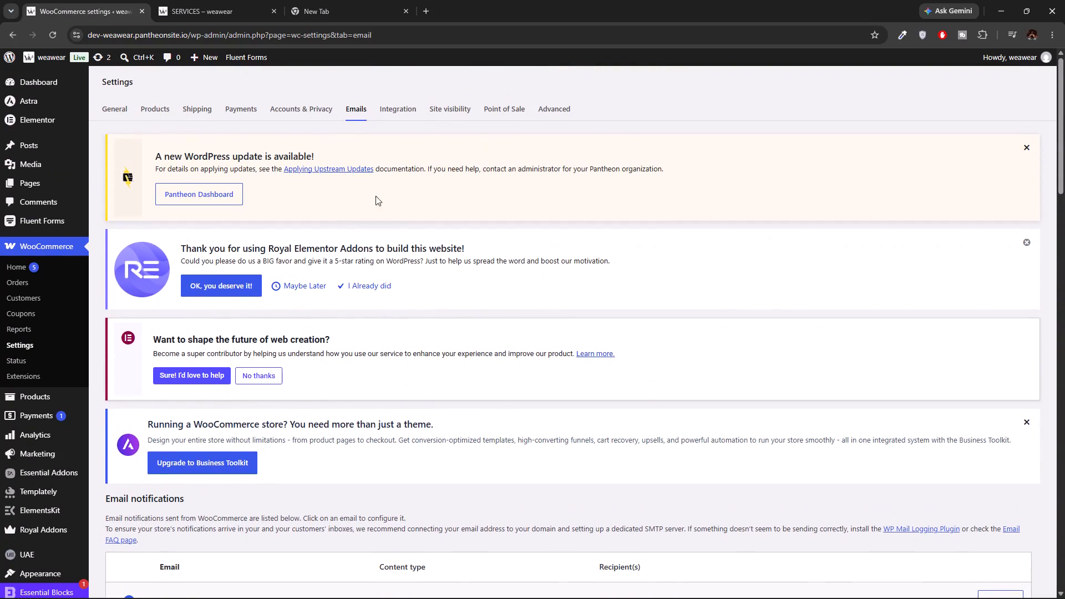
# Open the General store settings briefly, and review the setup checklist and Things to do next on the WooCommerce Home page.
pyautogui.click(123, 108)
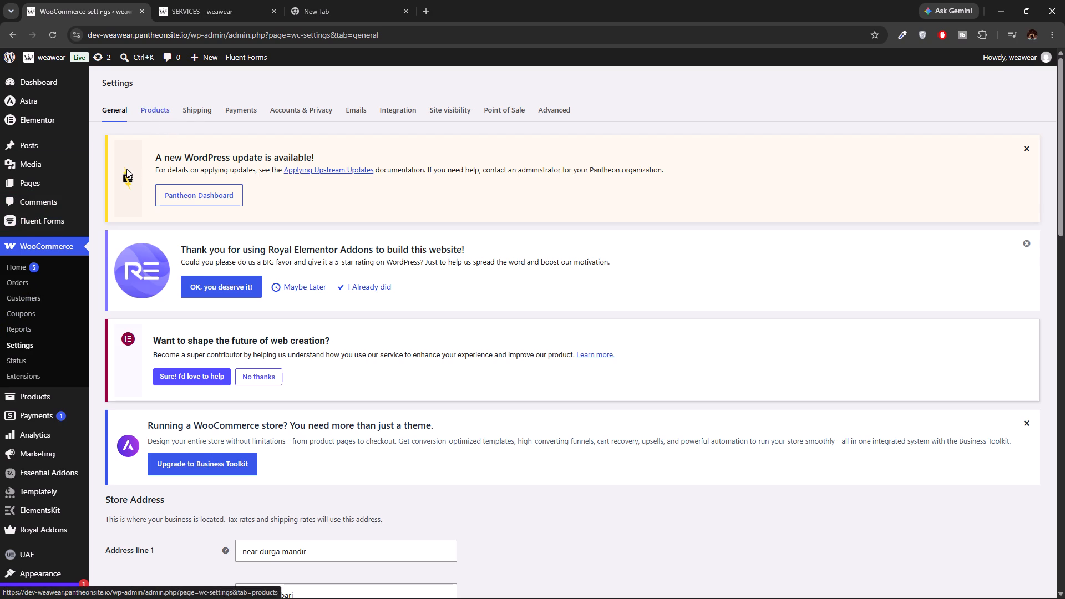
pyautogui.click(29, 271)
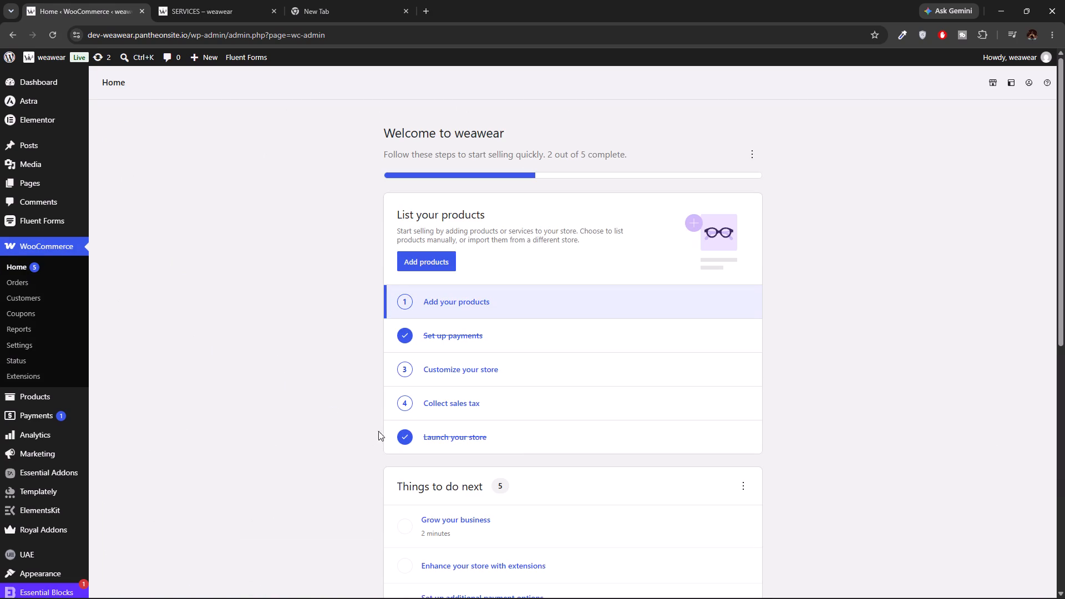
pyautogui.scroll(-6, 552, 392)
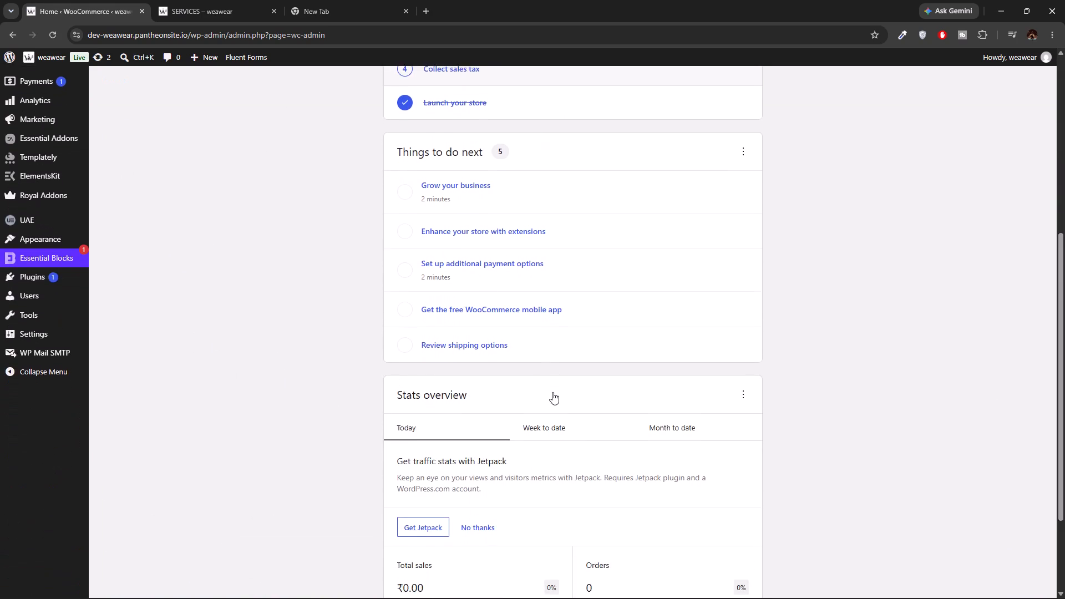
pyautogui.scroll(1, 552, 392)
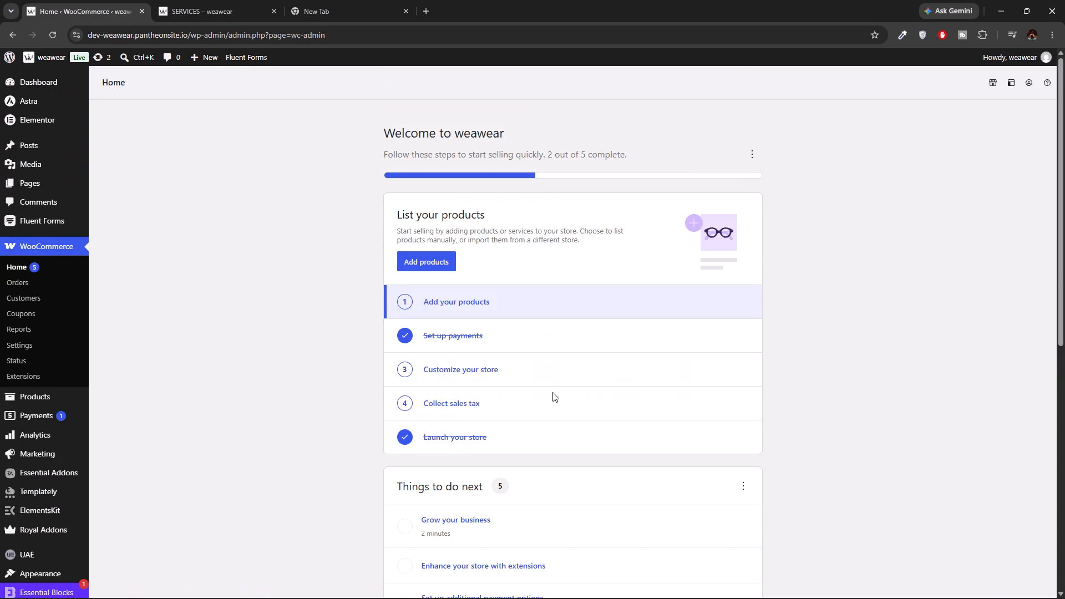
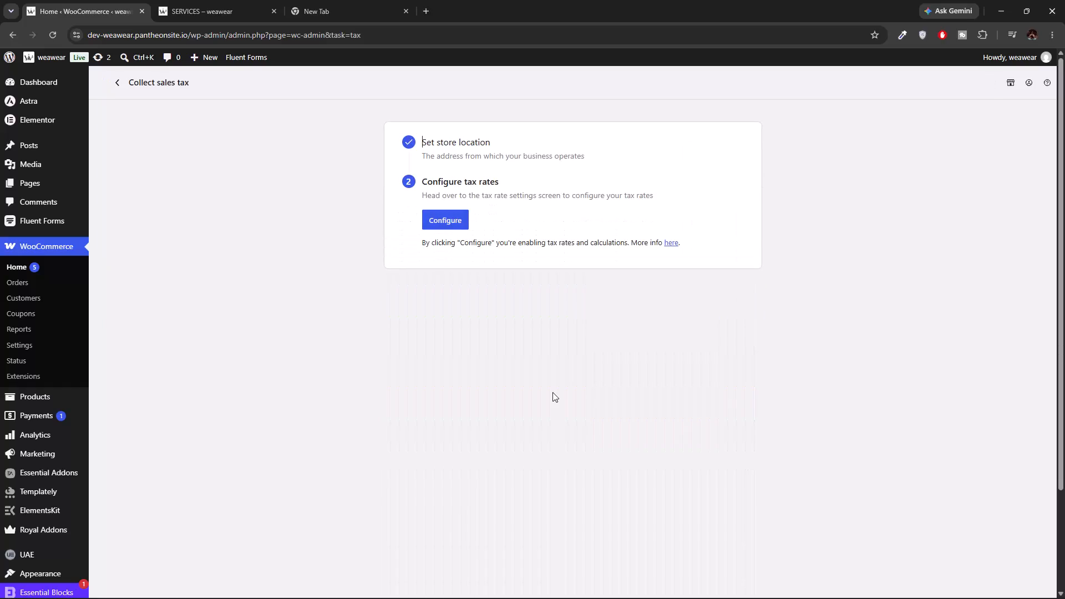
# Enable tax rates through the Collect sales tax setup task and look over the Standard tax rates page.
pyautogui.click(442, 222)
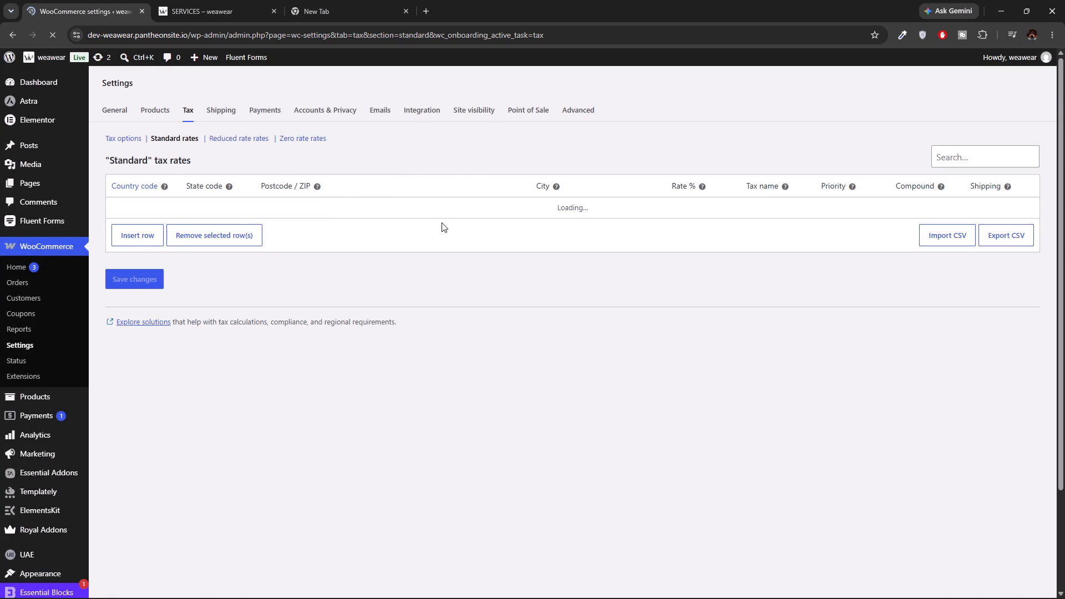
pyautogui.scroll(-3, 442, 222)
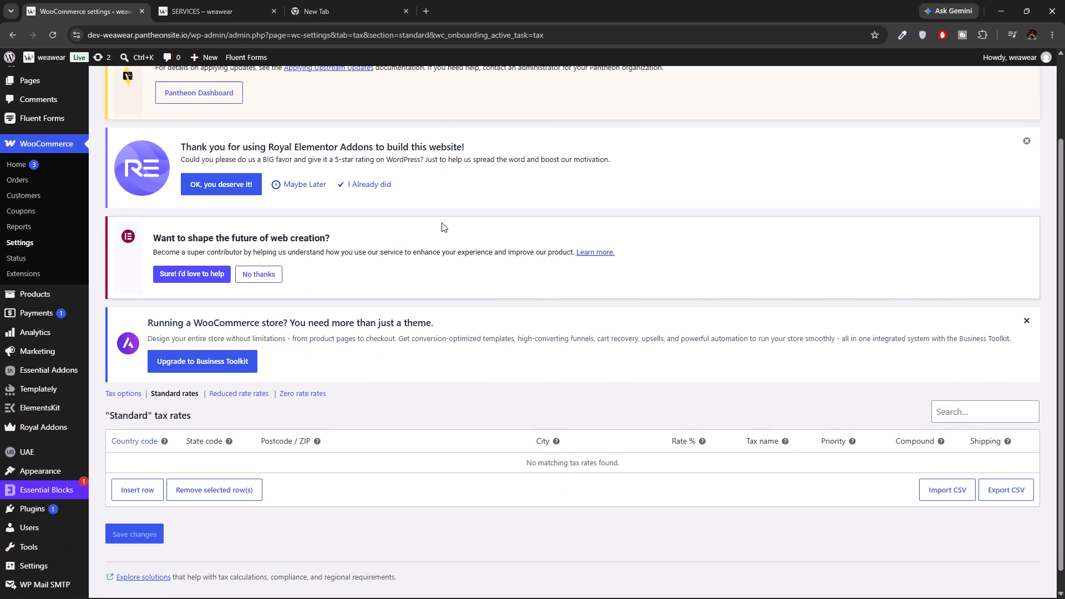
pyautogui.scroll(-3, 442, 222)
pyautogui.scroll(3, 312, 176)
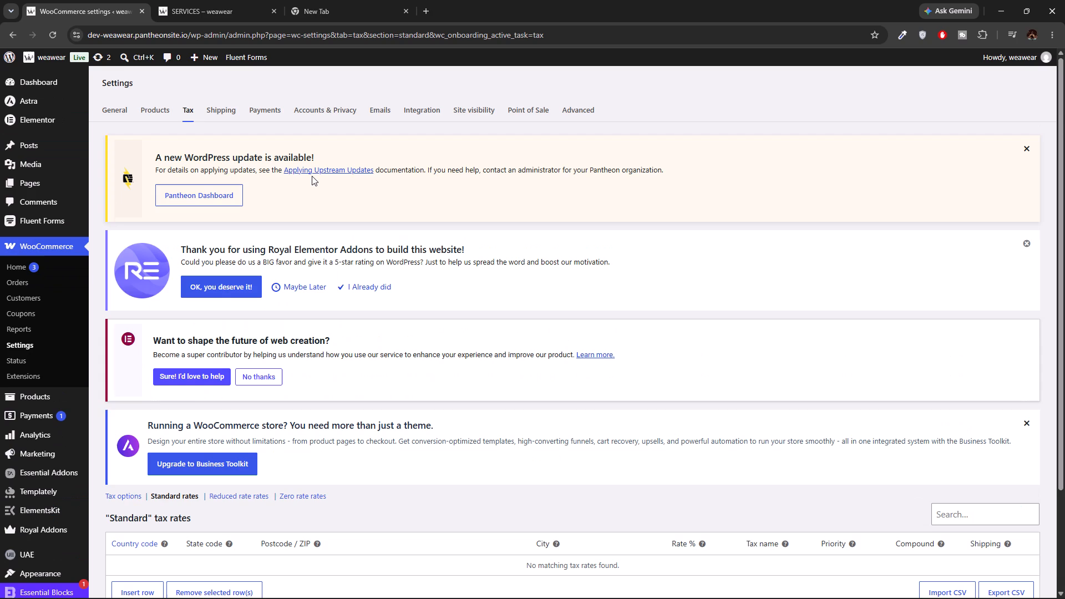
pyautogui.scroll(3, 312, 176)
pyautogui.scroll(-6, 409, 368)
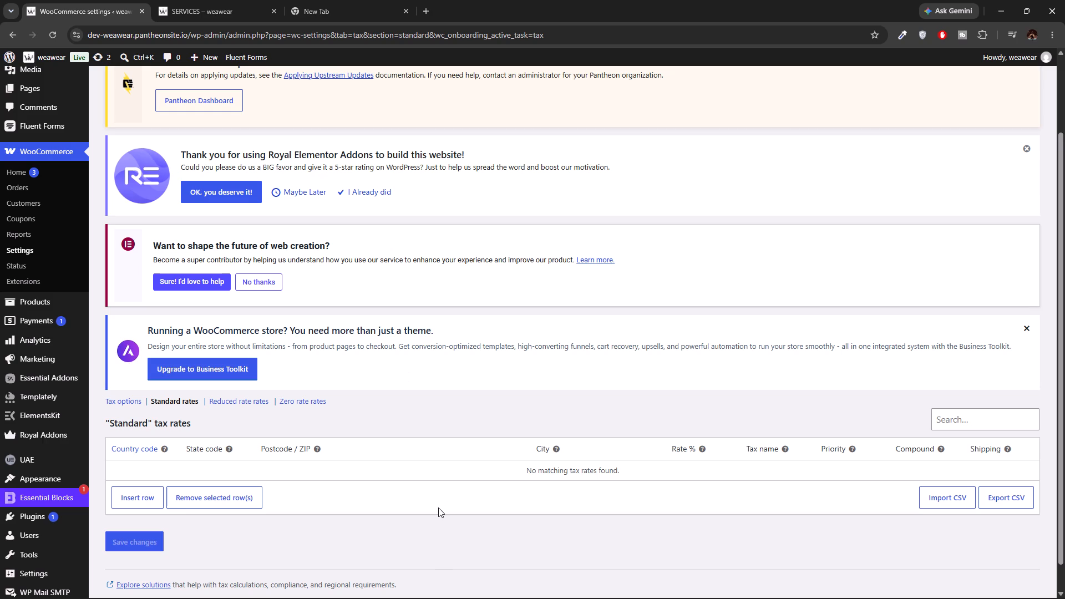
pyautogui.scroll(-4, 438, 507)
pyautogui.hscroll(1, 438, 507)
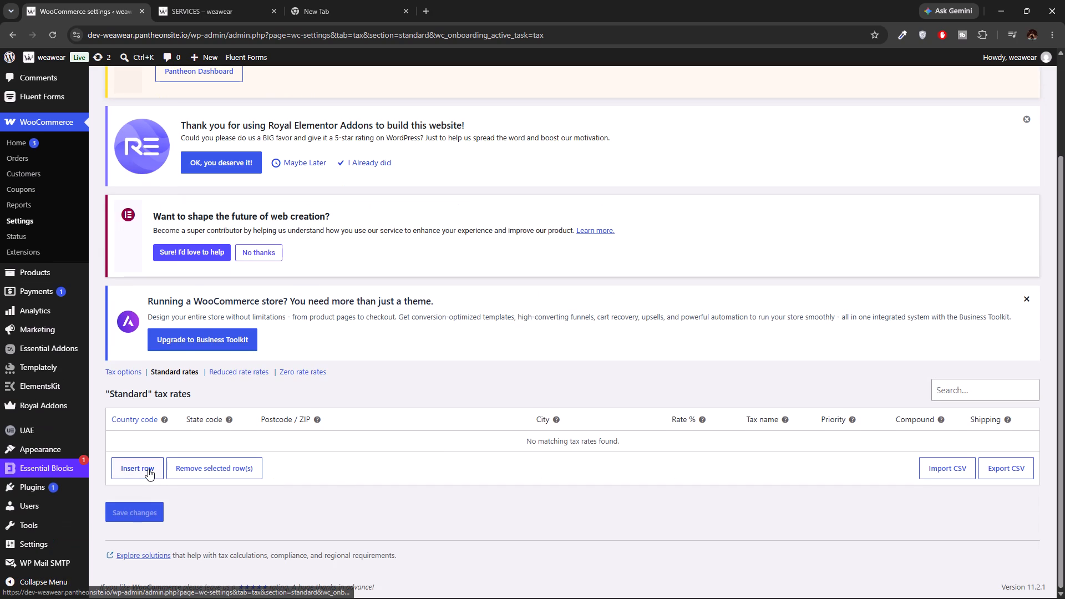
# Add a standard tax rate row for country code IN with a rate of 18%, leaving state, postcode and city blank.
pyautogui.click(148, 469)
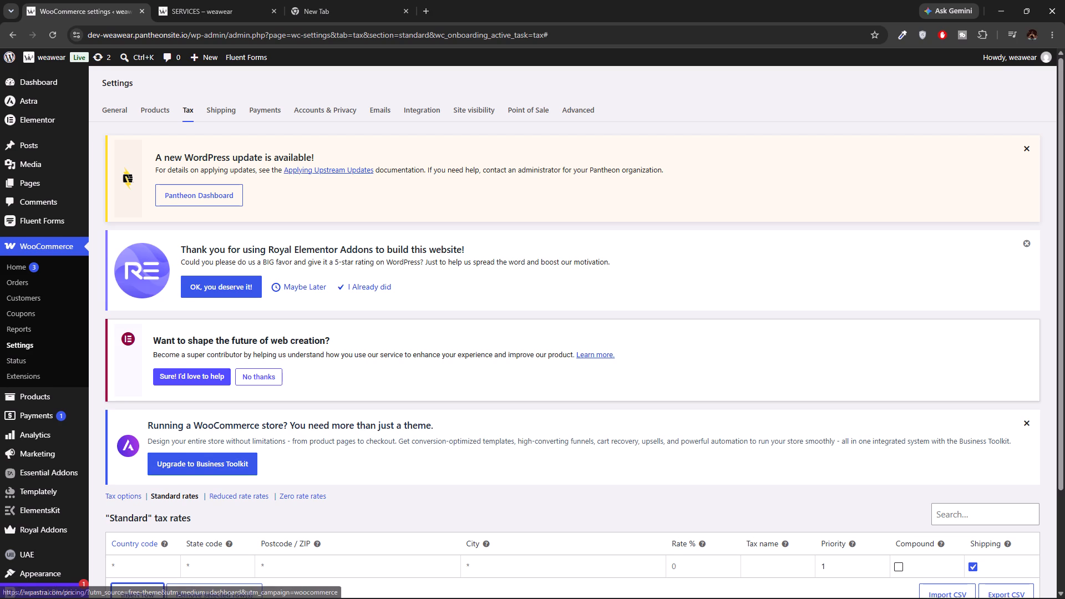
pyautogui.scroll(-2, 409, 441)
pyautogui.click(146, 438)
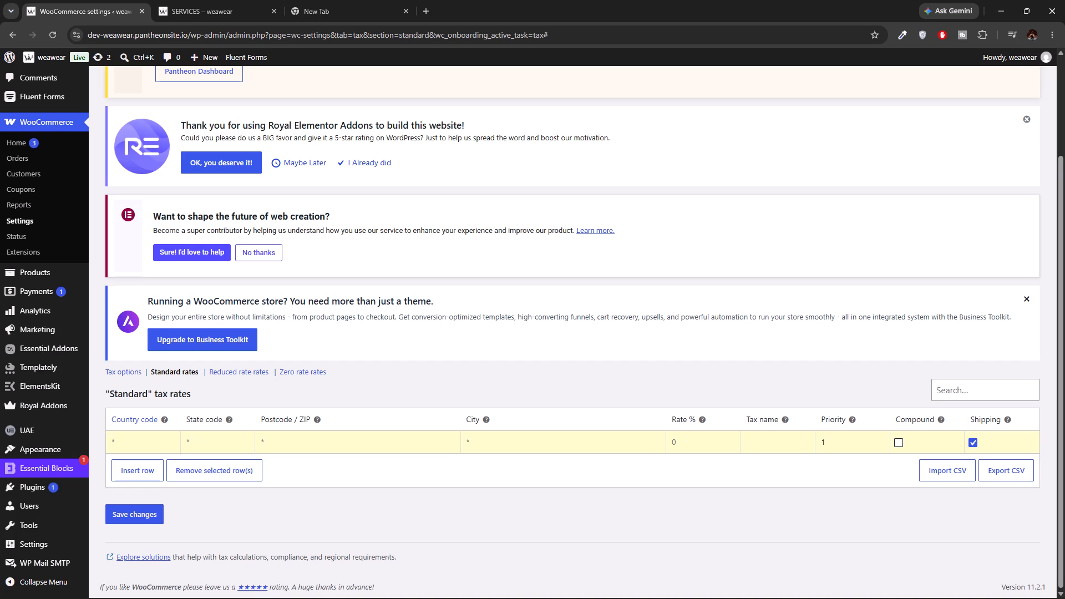
pyautogui.write('IN')
pyautogui.click(135, 461)
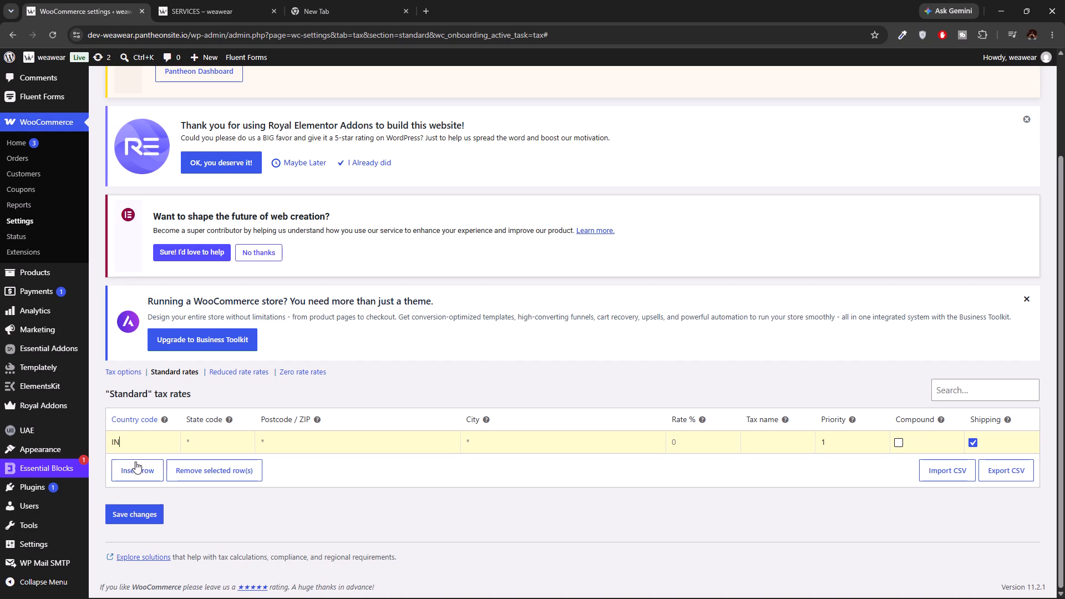
pyautogui.click(184, 440)
pyautogui.click(293, 435)
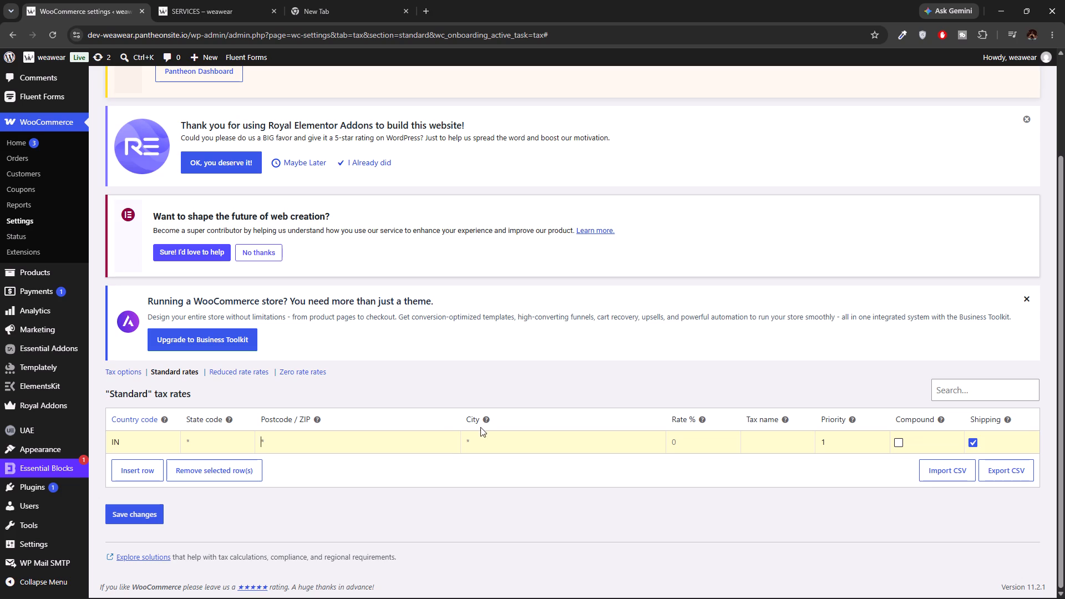
pyautogui.click(484, 440)
pyautogui.click(687, 444)
pyautogui.write('18')
# Name the new tax rate CGST+SGST and save the changes.
pyautogui.click(784, 434)
pyautogui.press('c')
pyautogui.write('GST')
pyautogui.press('=')
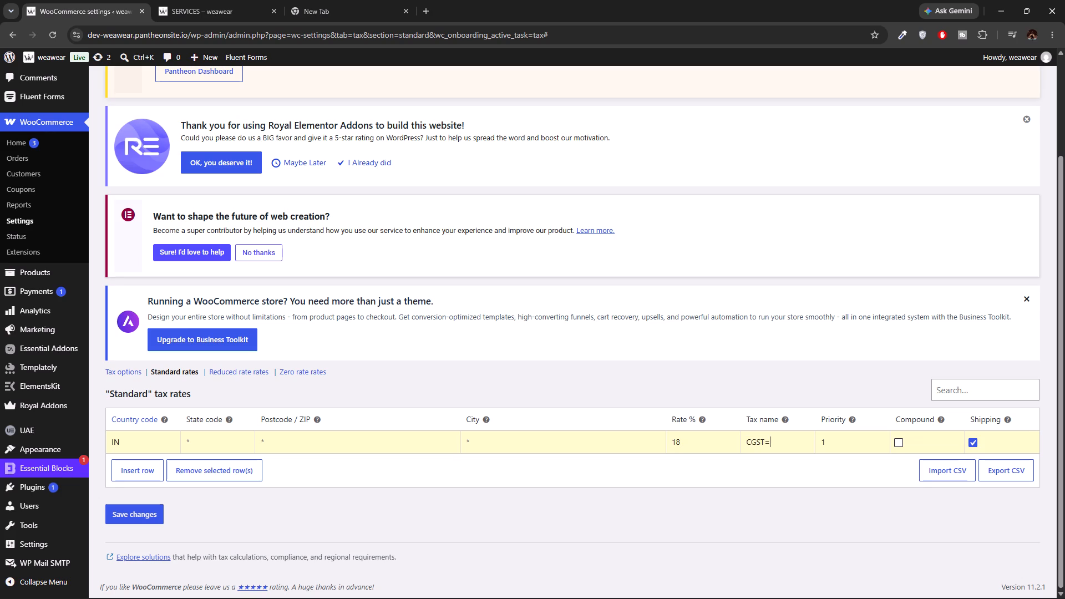
pyautogui.press('BackSpace')
pyautogui.hotkey('shift', '+')
pyautogui.hotkey('shift', 's')
pyautogui.write('GST')
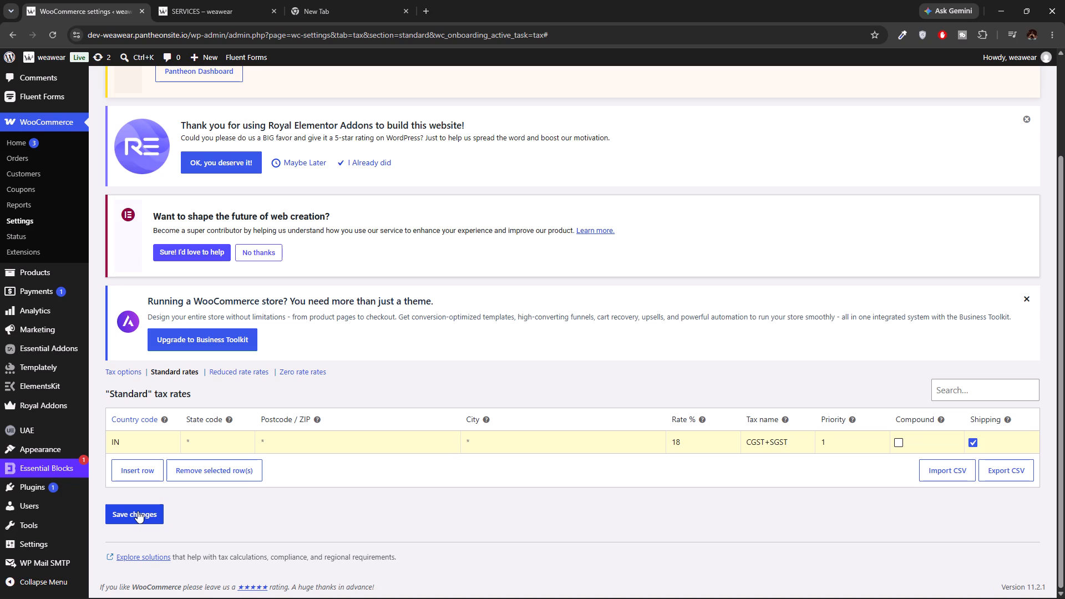
pyautogui.click(138, 511)
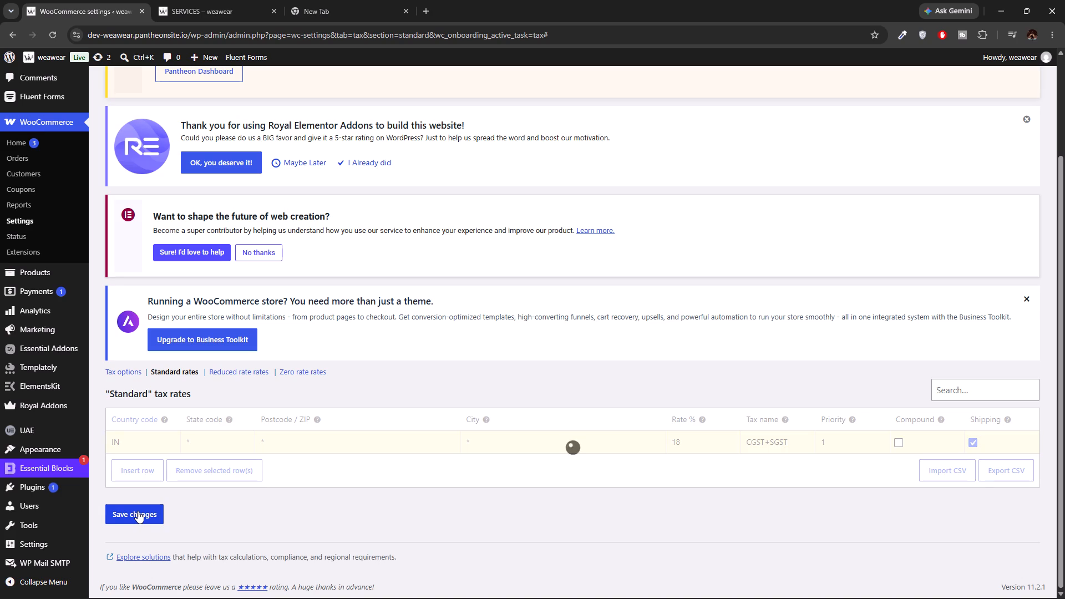
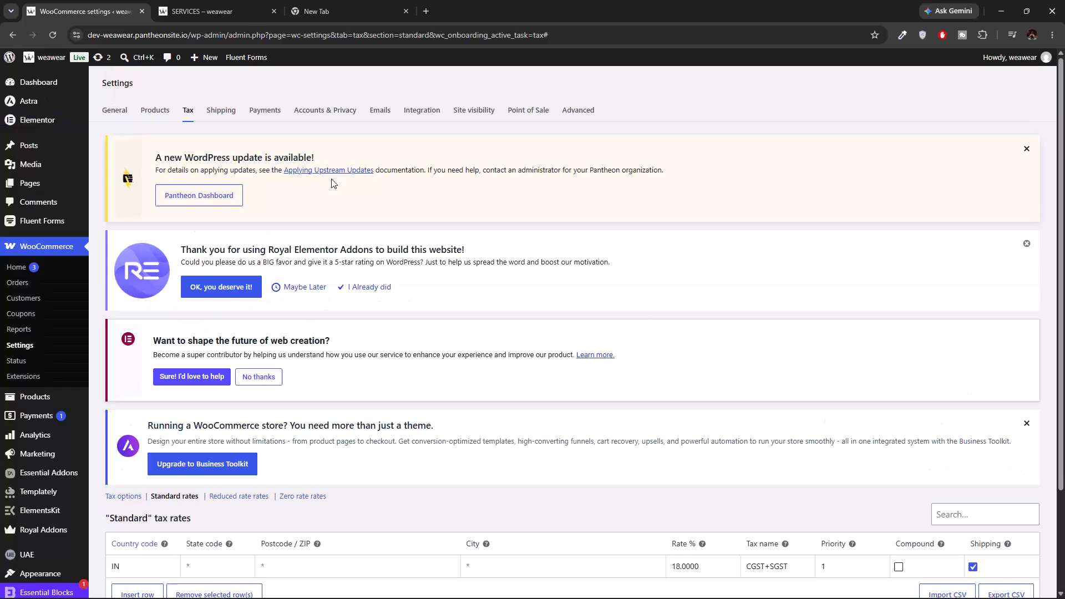
# Open the Accounts & Privacy settings and examine the checkout and account creation options.
pyautogui.click(319, 116)
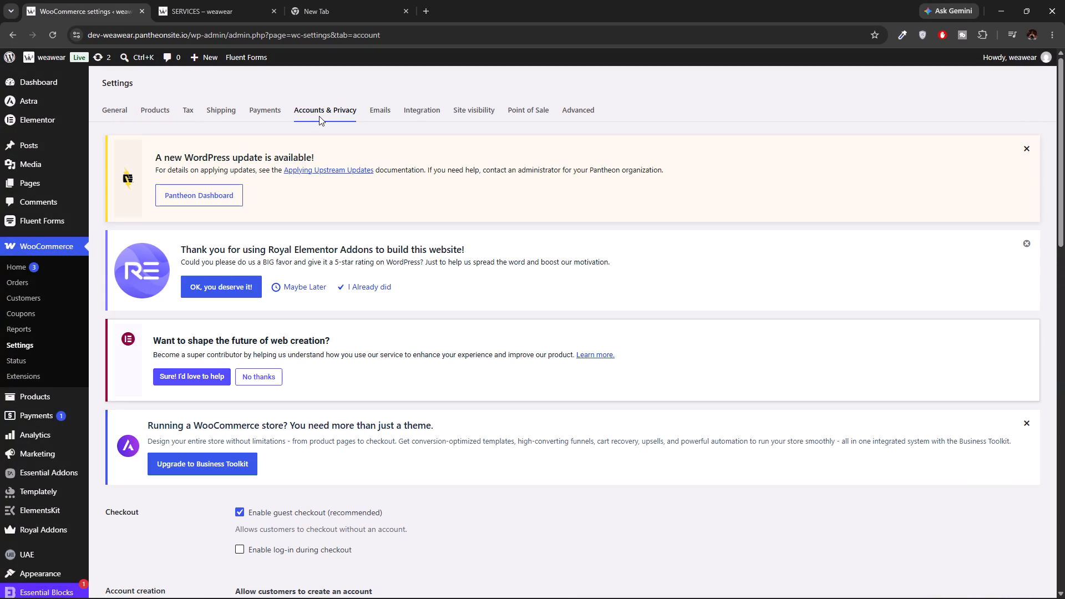
pyautogui.scroll(-3, 280, 380)
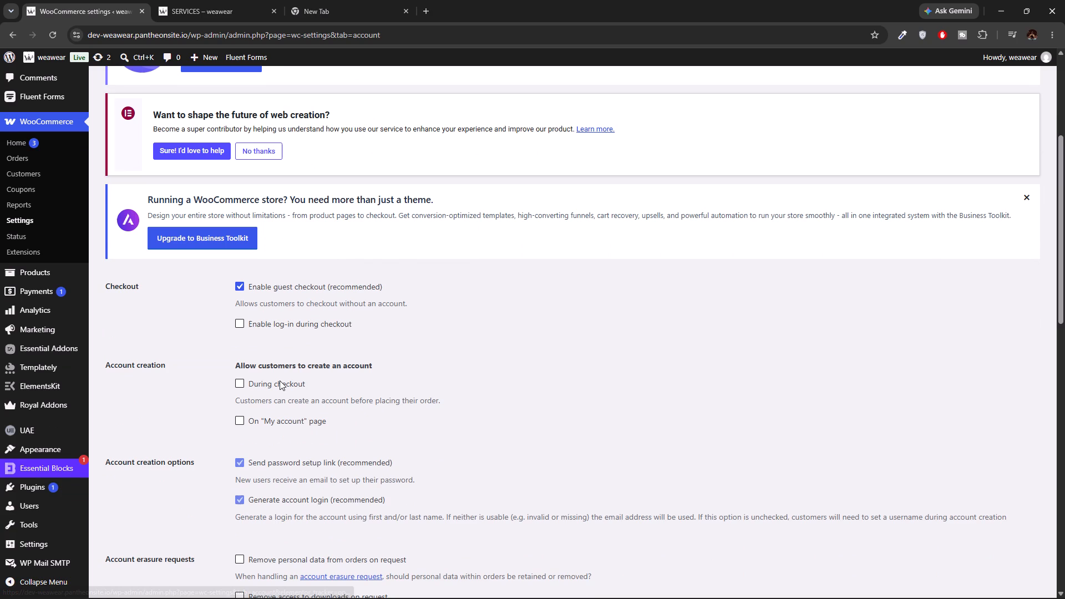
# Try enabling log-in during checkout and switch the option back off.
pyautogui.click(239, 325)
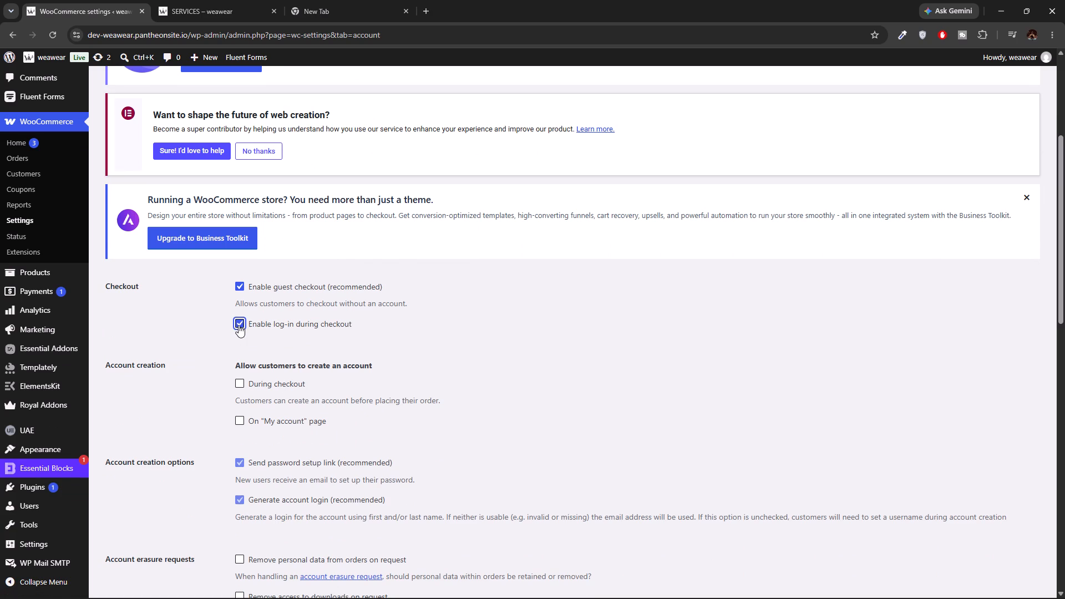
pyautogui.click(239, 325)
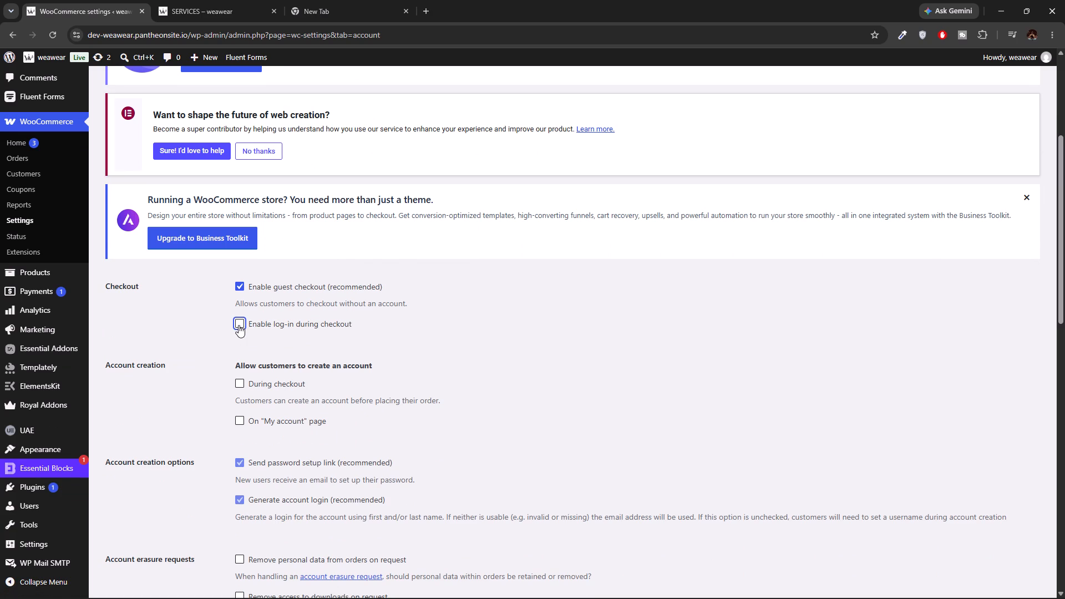
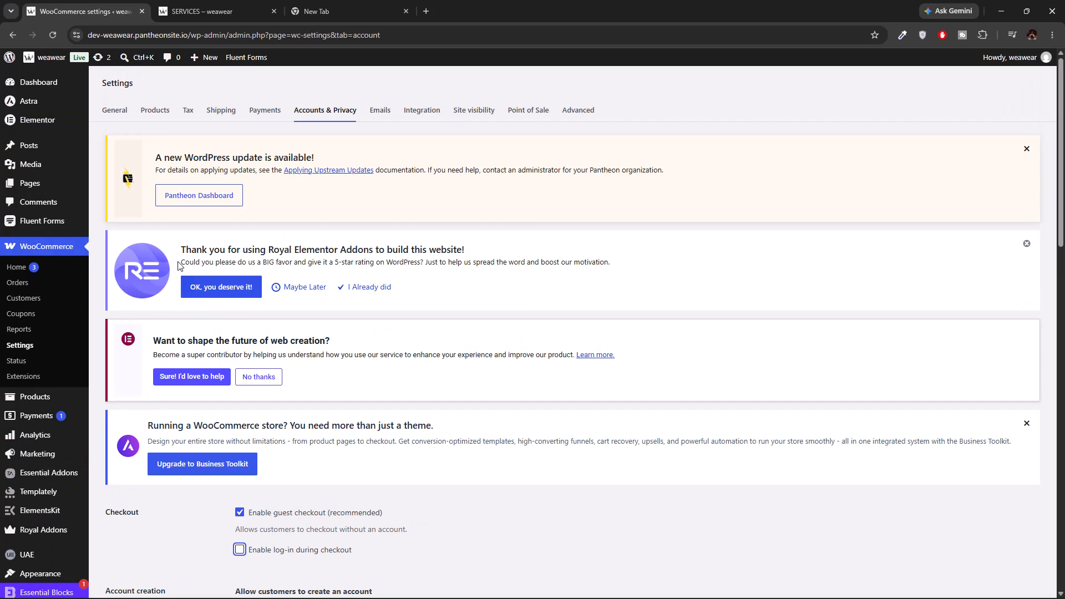
# Leave the WooCommerce settings without saving and create a new page titled "My Account".
pyautogui.click(50, 180)
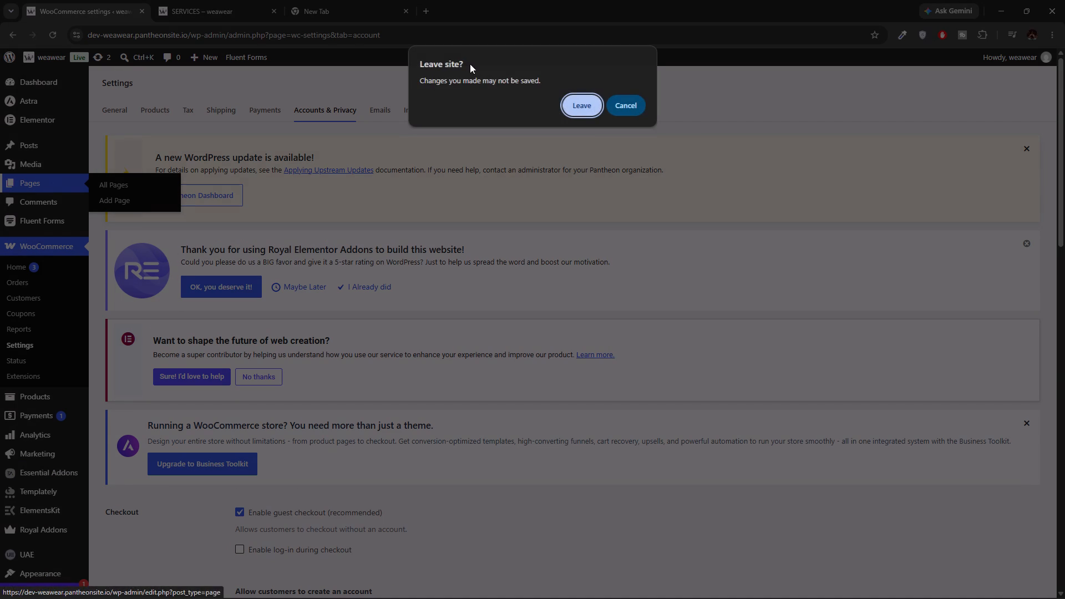
pyautogui.click(581, 103)
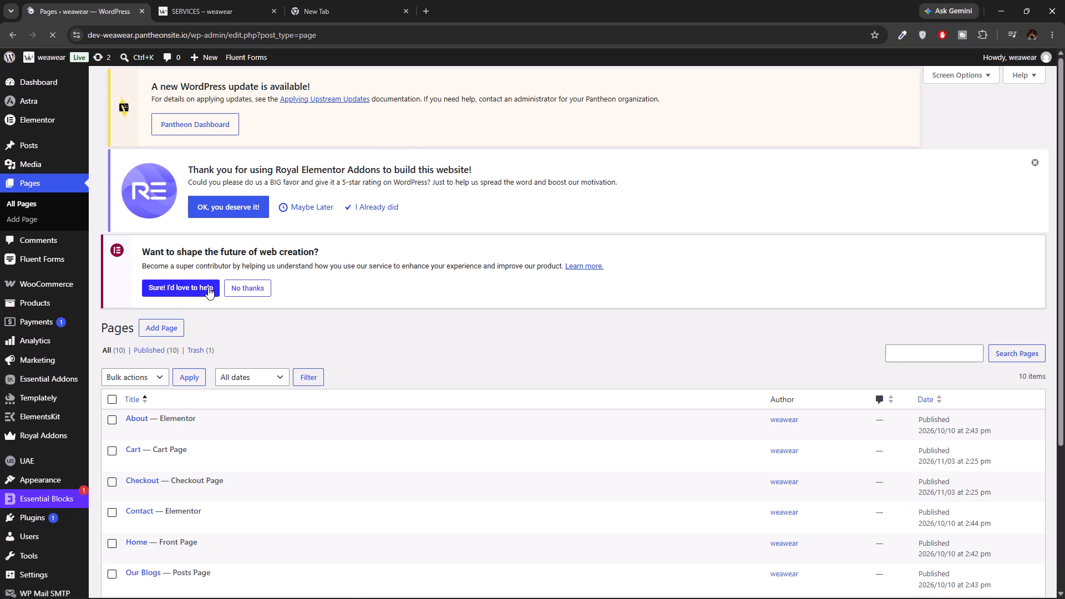
pyautogui.scroll(4, 208, 287)
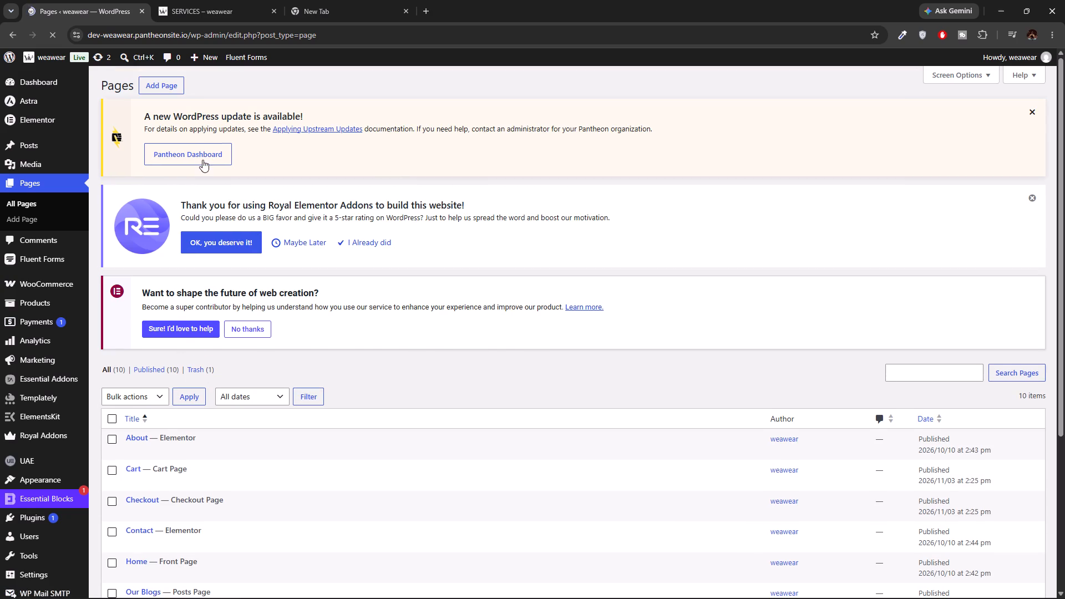
pyautogui.click(168, 90)
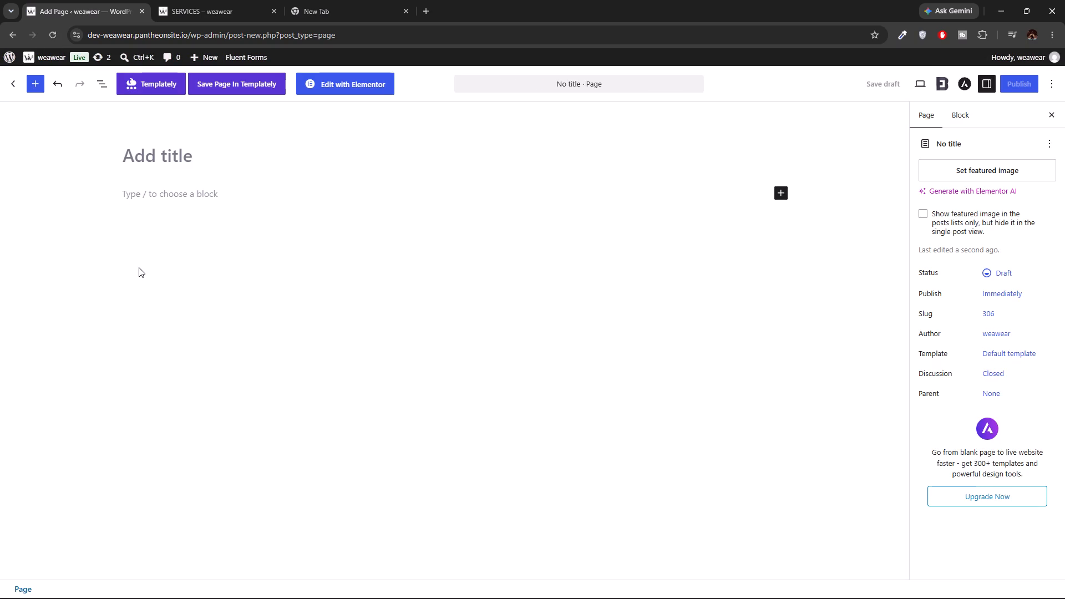
pyautogui.click(170, 143)
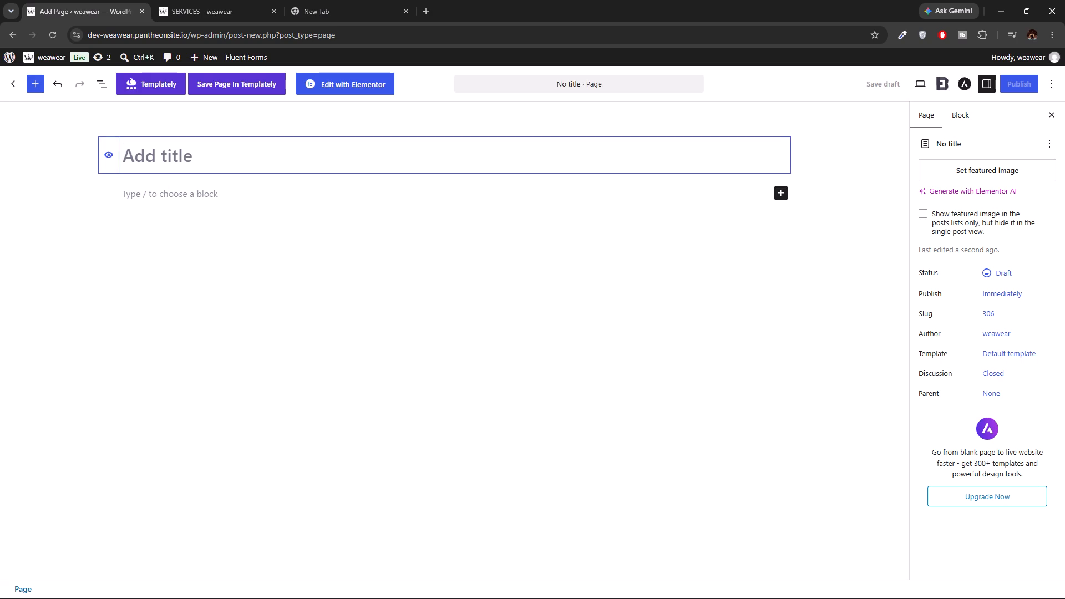
pyautogui.write('My Account')
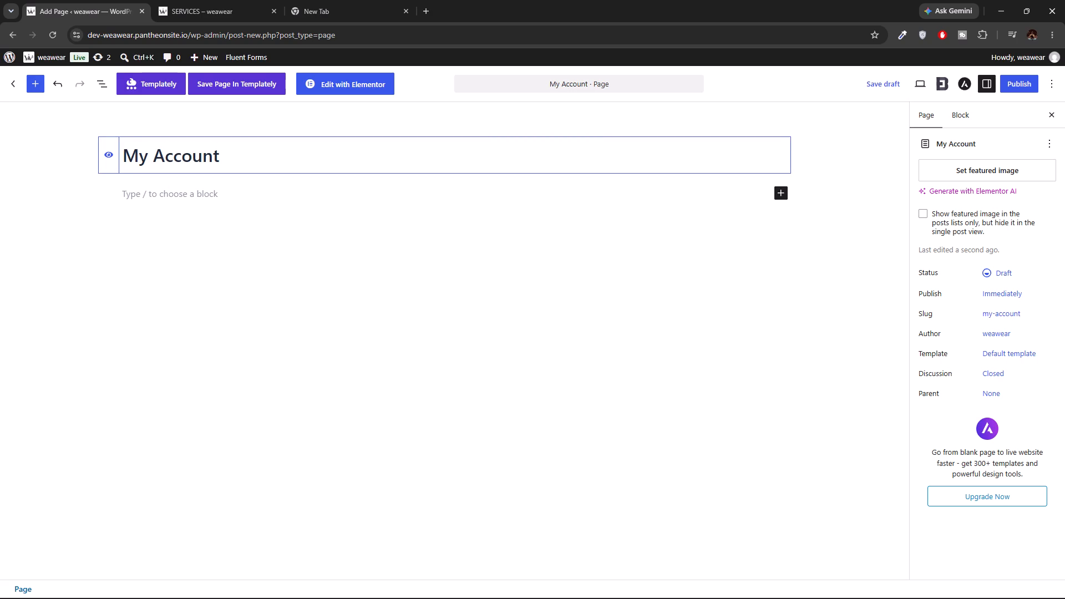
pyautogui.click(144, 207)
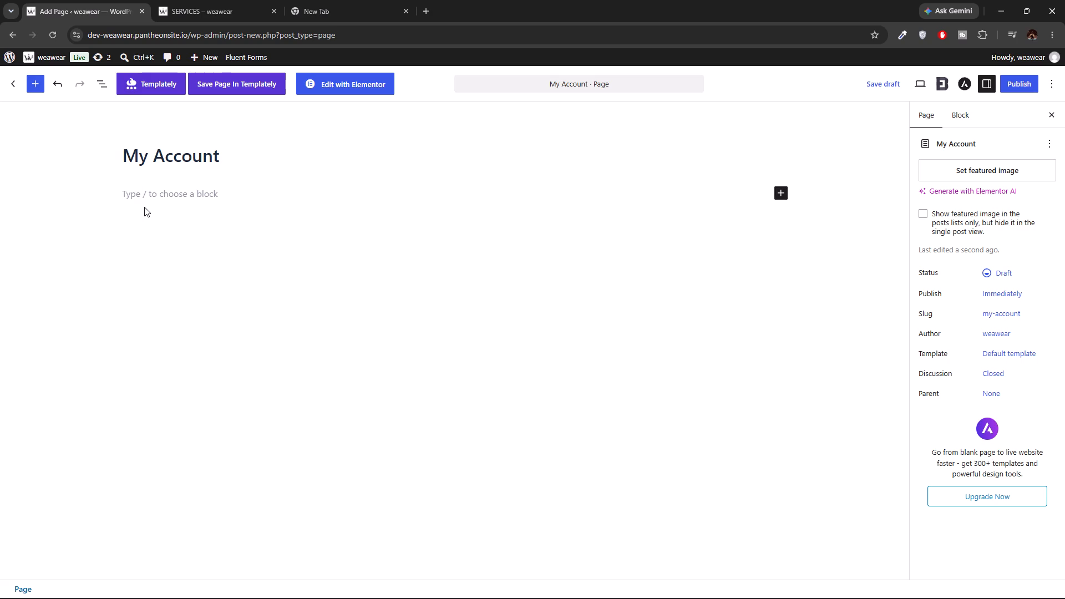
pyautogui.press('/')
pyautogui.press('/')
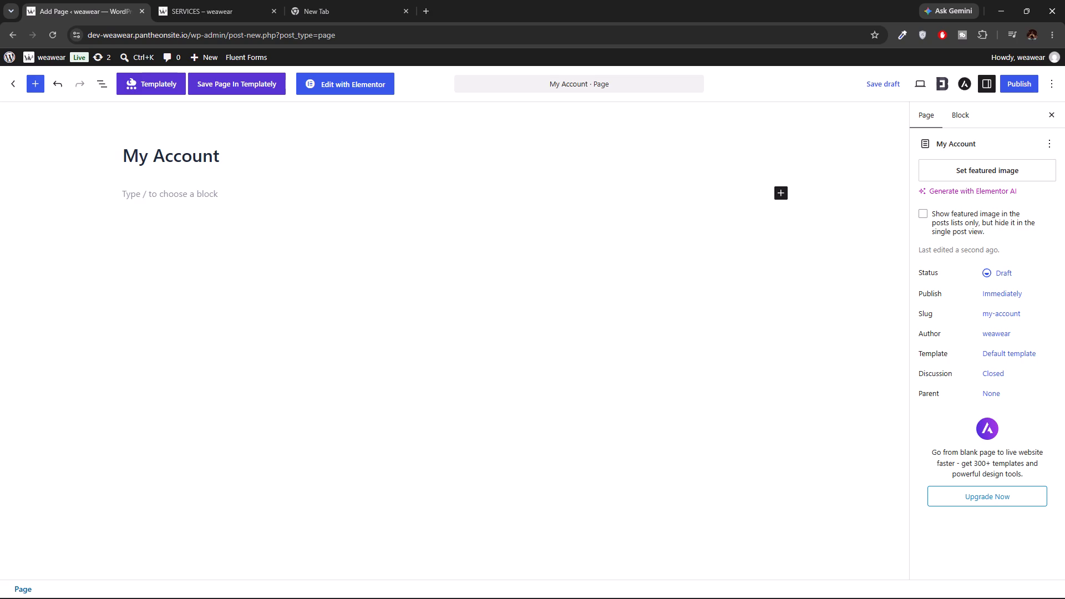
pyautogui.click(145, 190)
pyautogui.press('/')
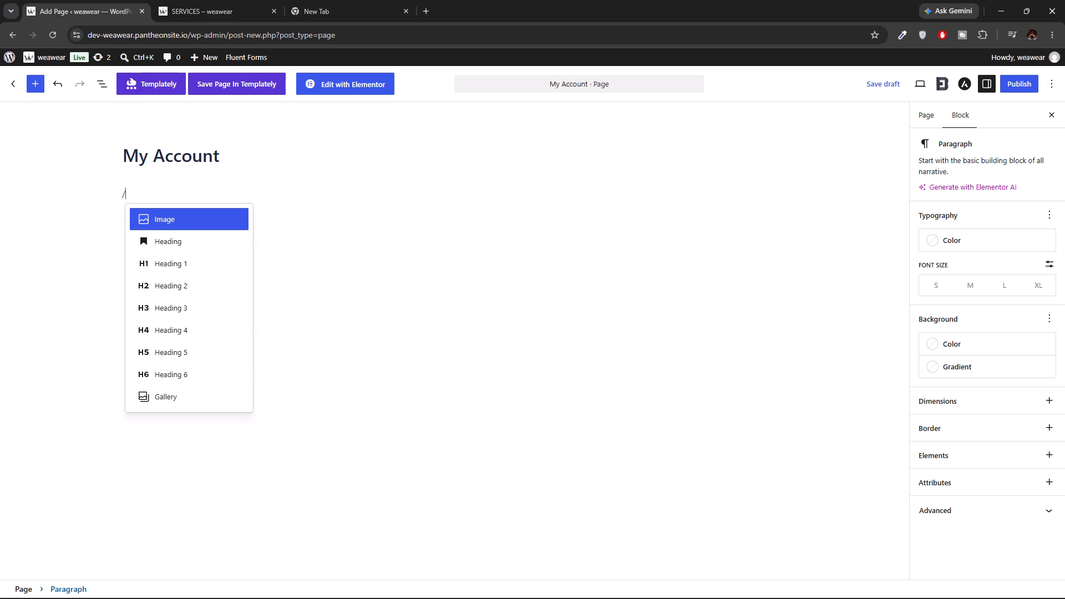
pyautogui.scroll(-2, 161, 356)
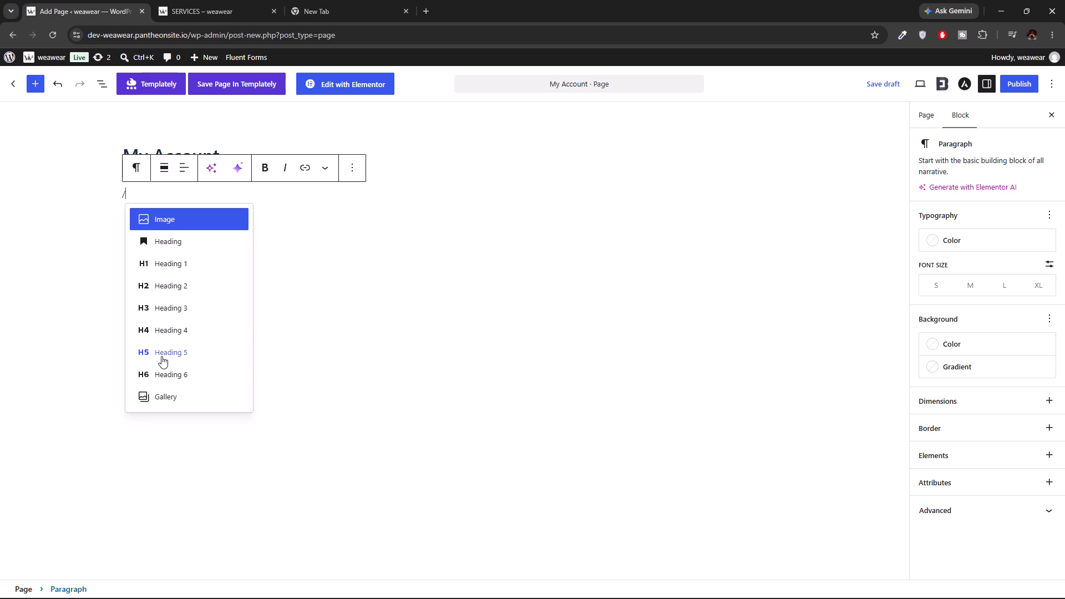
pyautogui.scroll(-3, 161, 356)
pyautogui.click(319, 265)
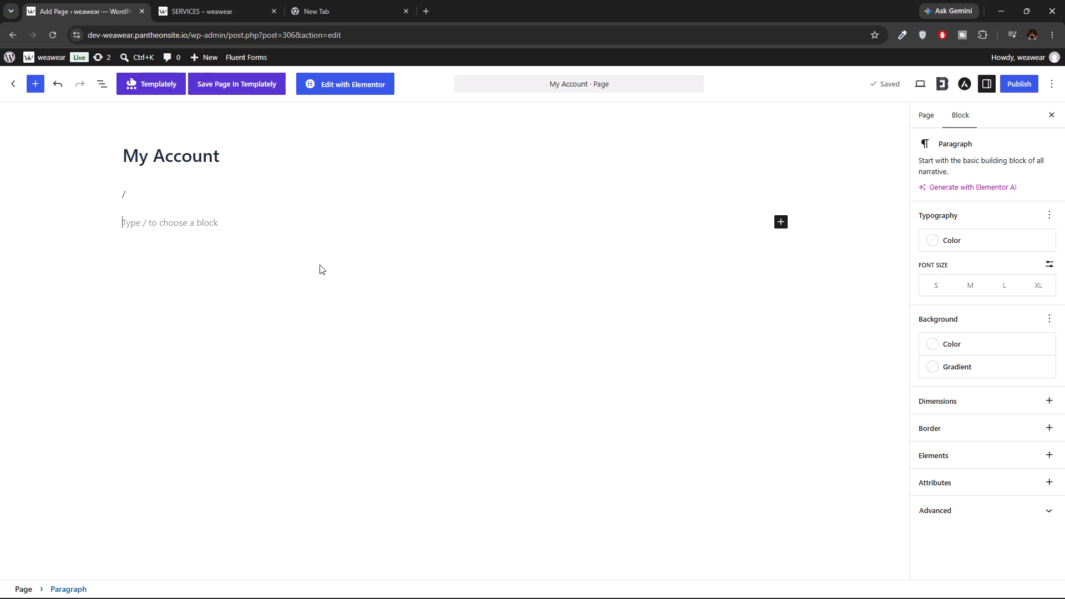
# Replace the slash in the My Account page's first body paragraph with the bracketed text "[/]".
pyautogui.click(204, 196)
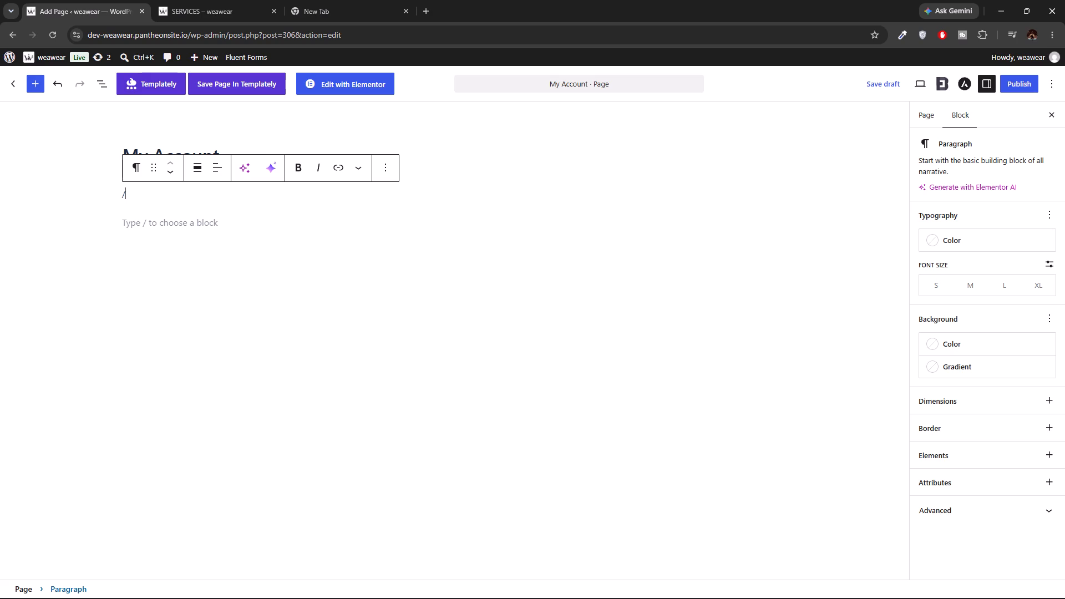
pyautogui.press('BackSpace')
pyautogui.press('[')
pyautogui.write('/]')
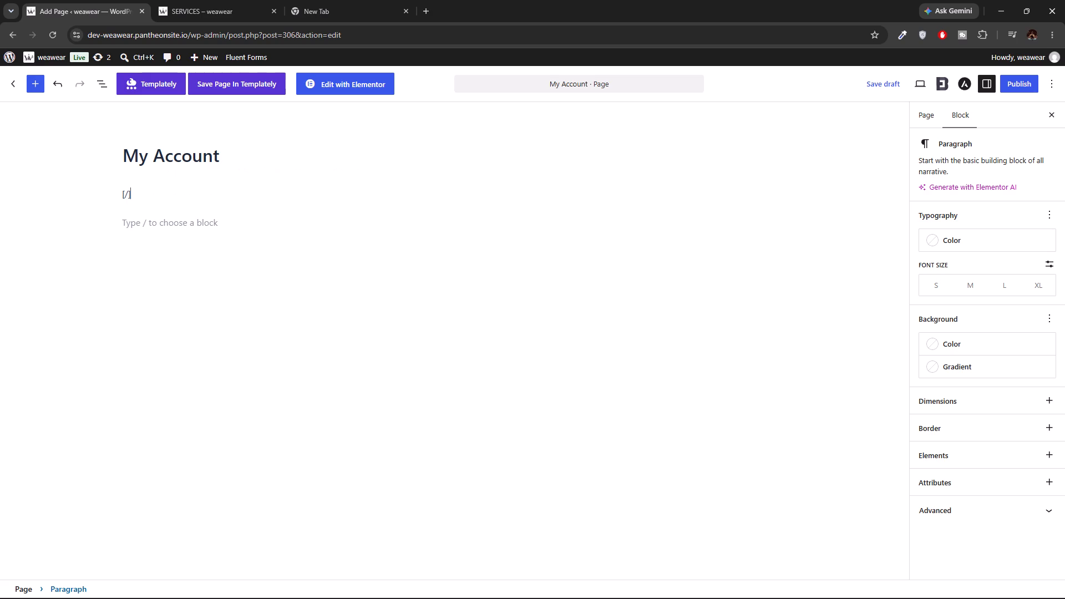
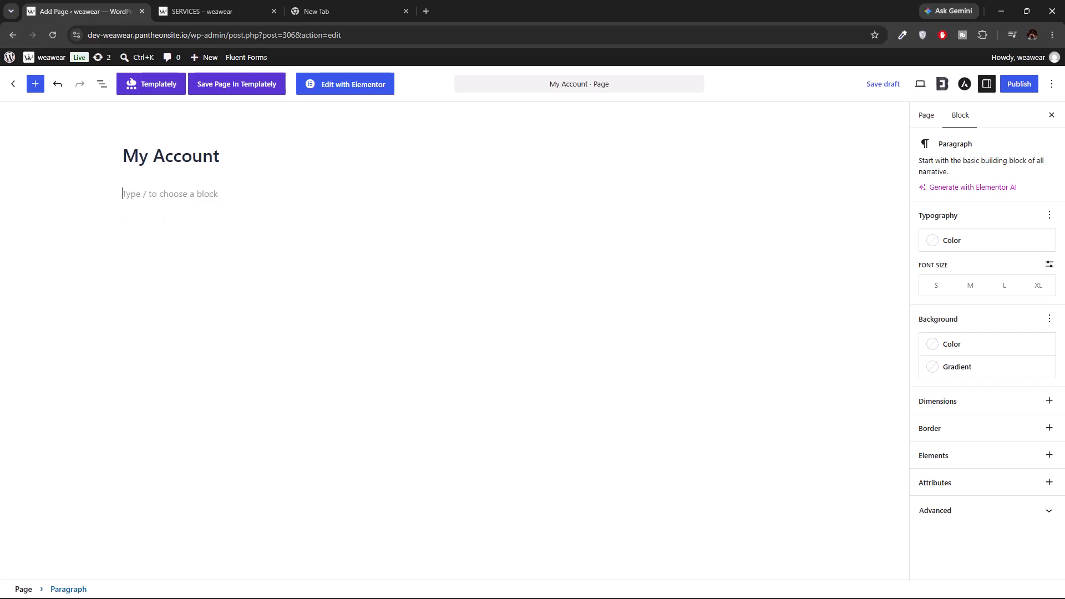
pyautogui.press('/')
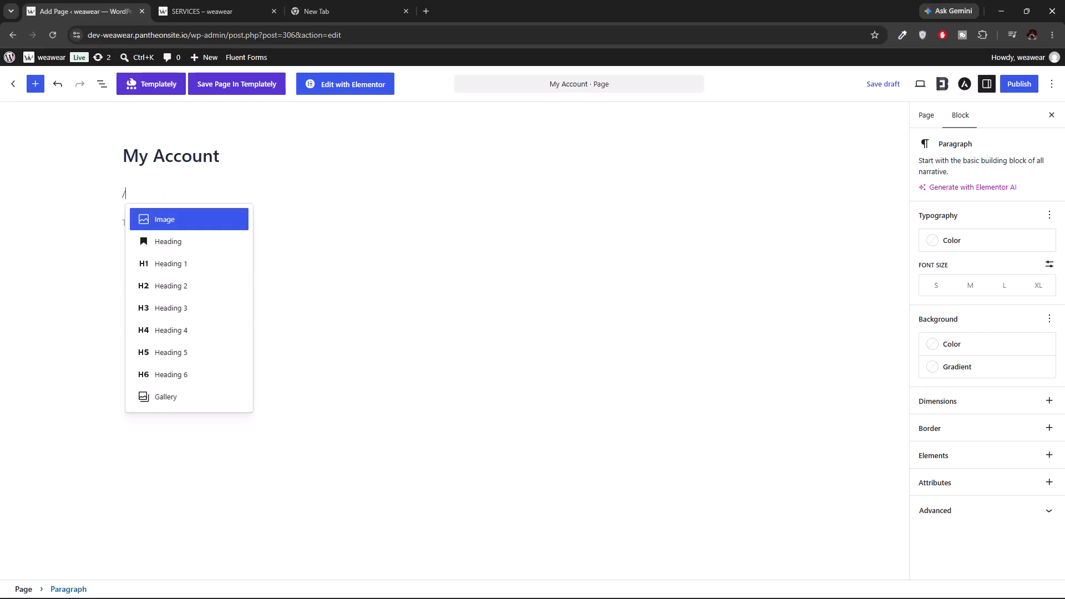
pyautogui.press('s')
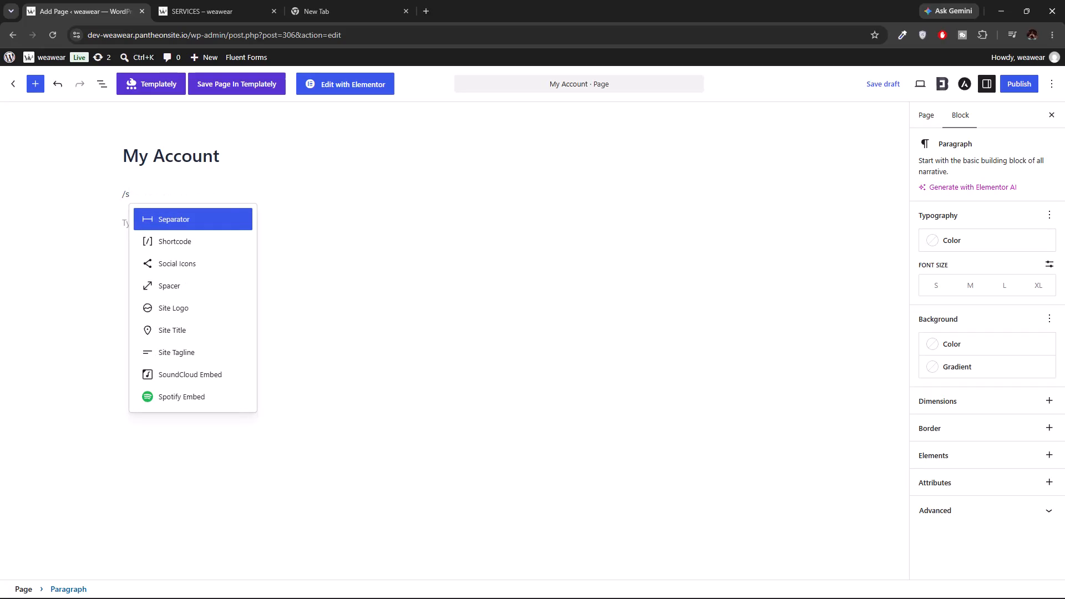
pyautogui.click(214, 249)
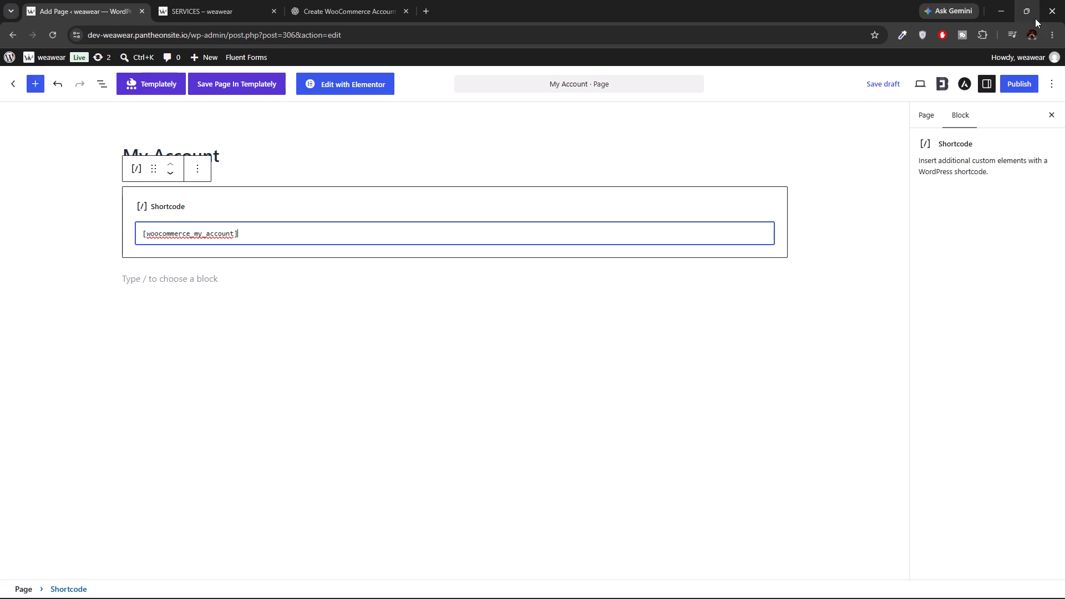
# Publish the My Account page with public visibility, immediately.
pyautogui.click(1019, 80)
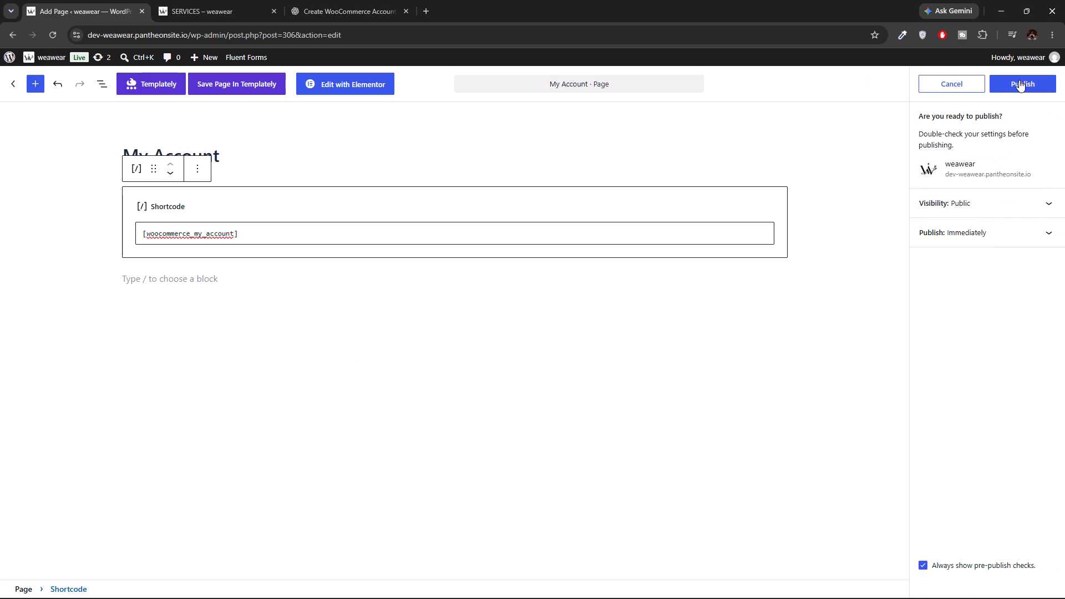
pyautogui.click(1019, 80)
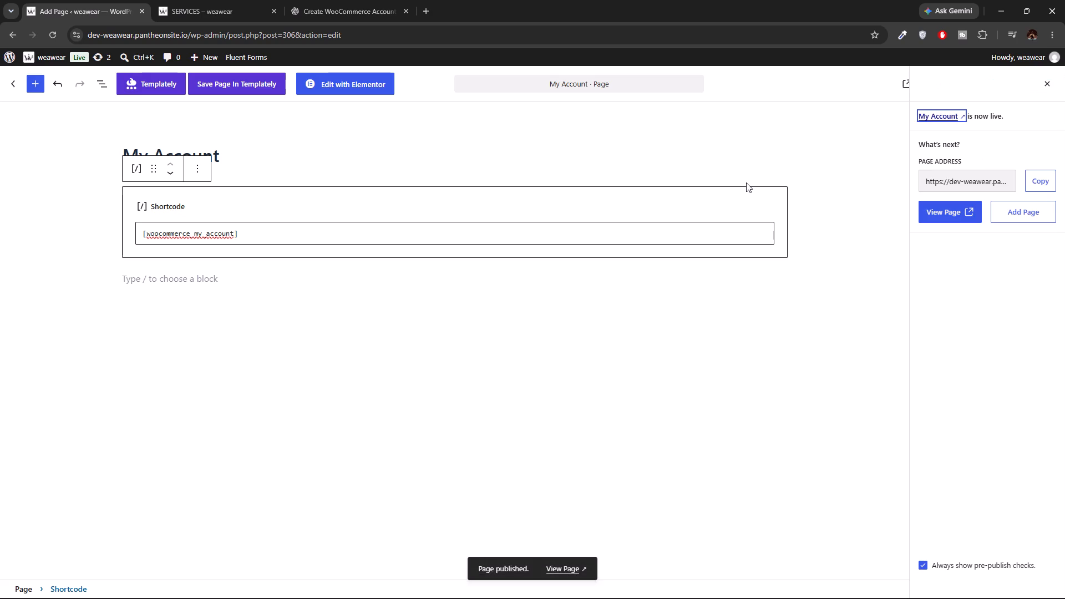
# View the live My Account page, and leave its editor for the site's page list.
pyautogui.click(952, 217)
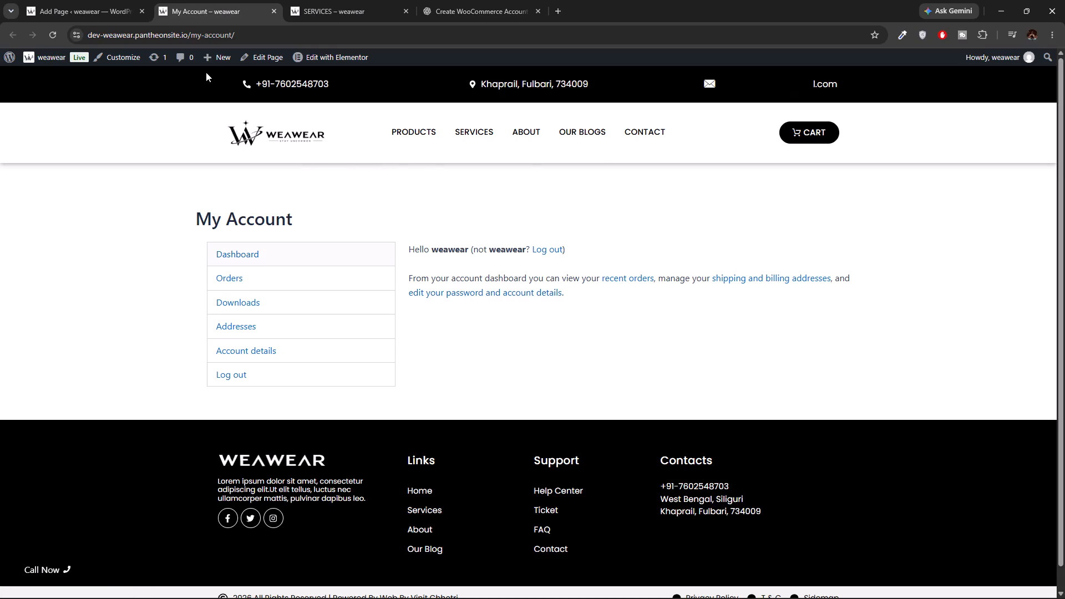
pyautogui.click(58, 0)
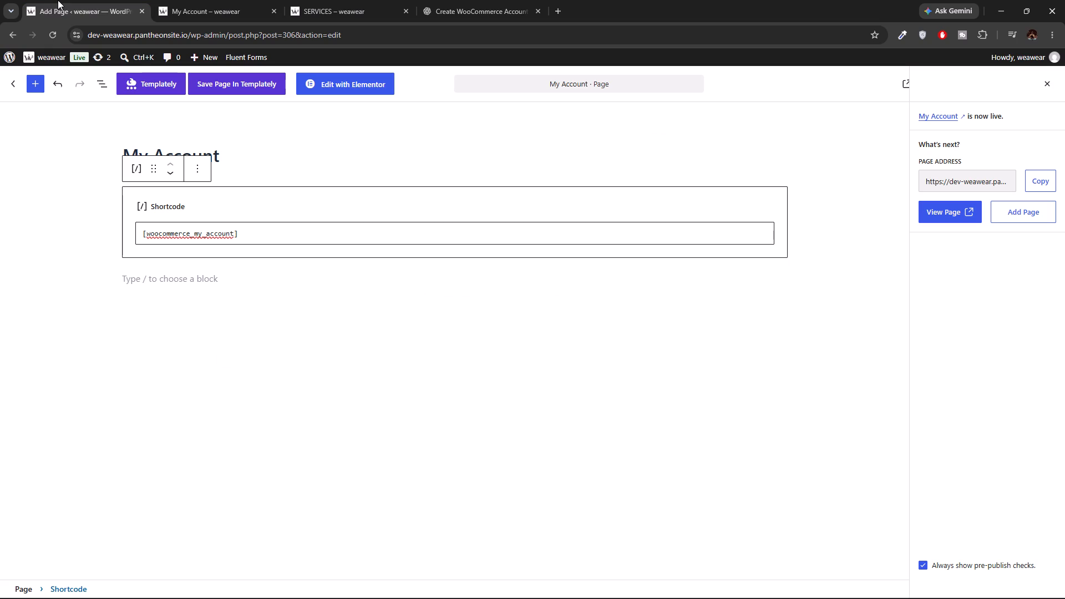
pyautogui.click(14, 82)
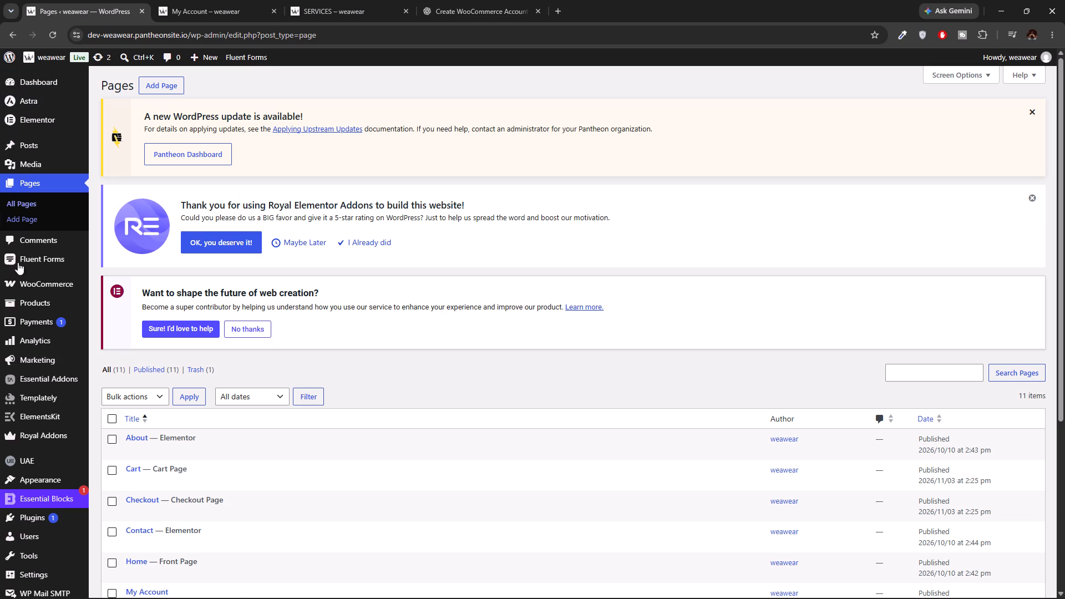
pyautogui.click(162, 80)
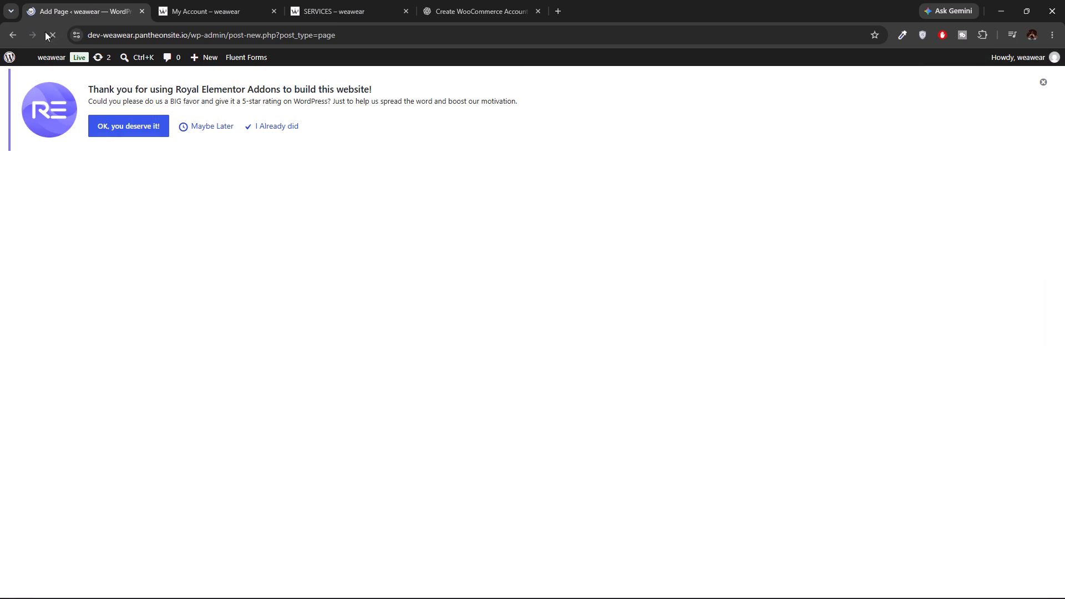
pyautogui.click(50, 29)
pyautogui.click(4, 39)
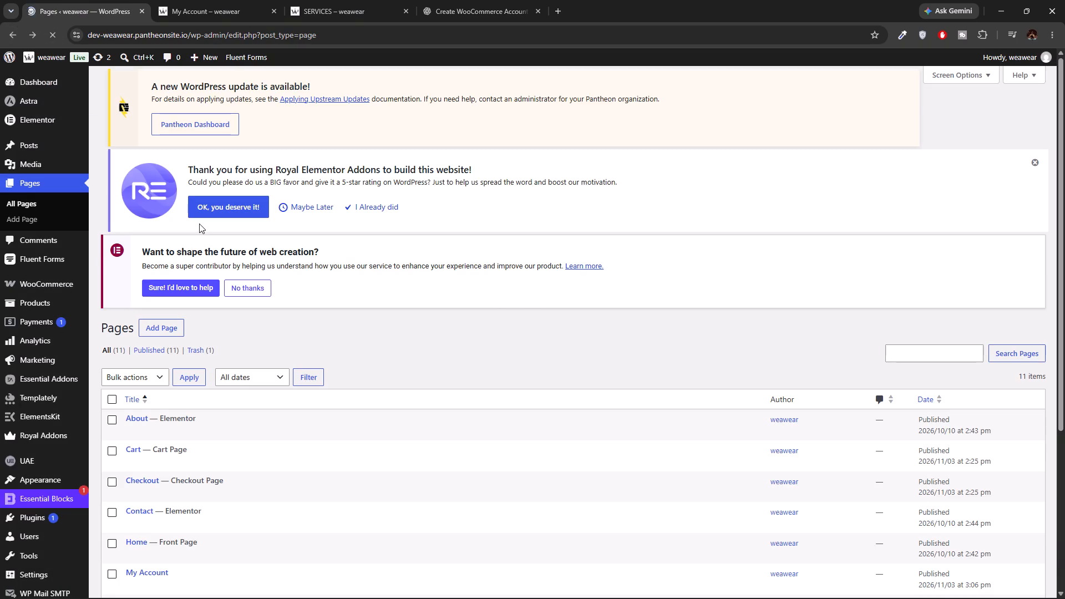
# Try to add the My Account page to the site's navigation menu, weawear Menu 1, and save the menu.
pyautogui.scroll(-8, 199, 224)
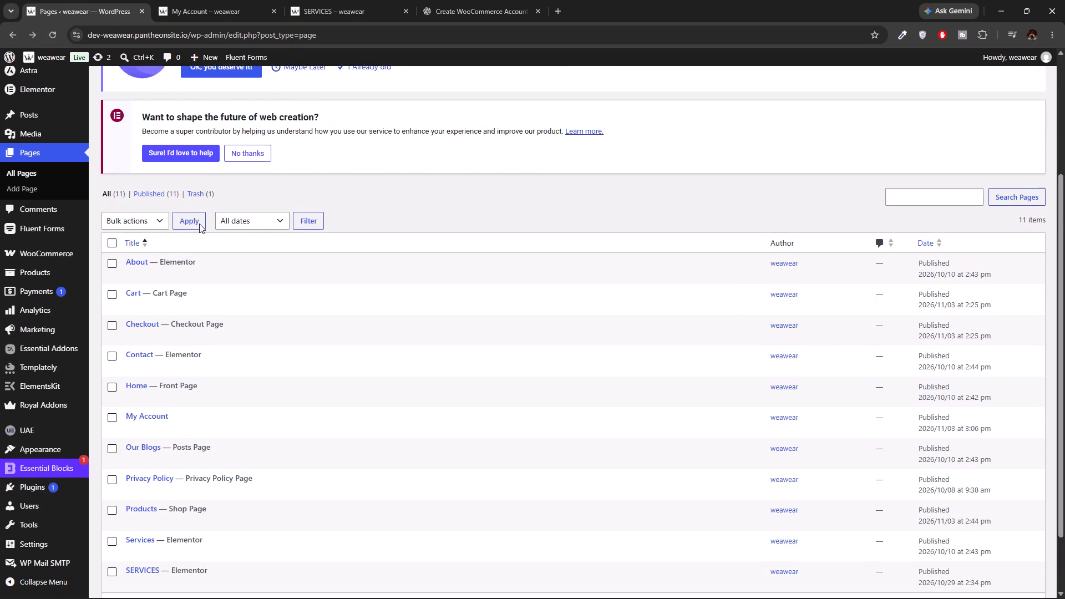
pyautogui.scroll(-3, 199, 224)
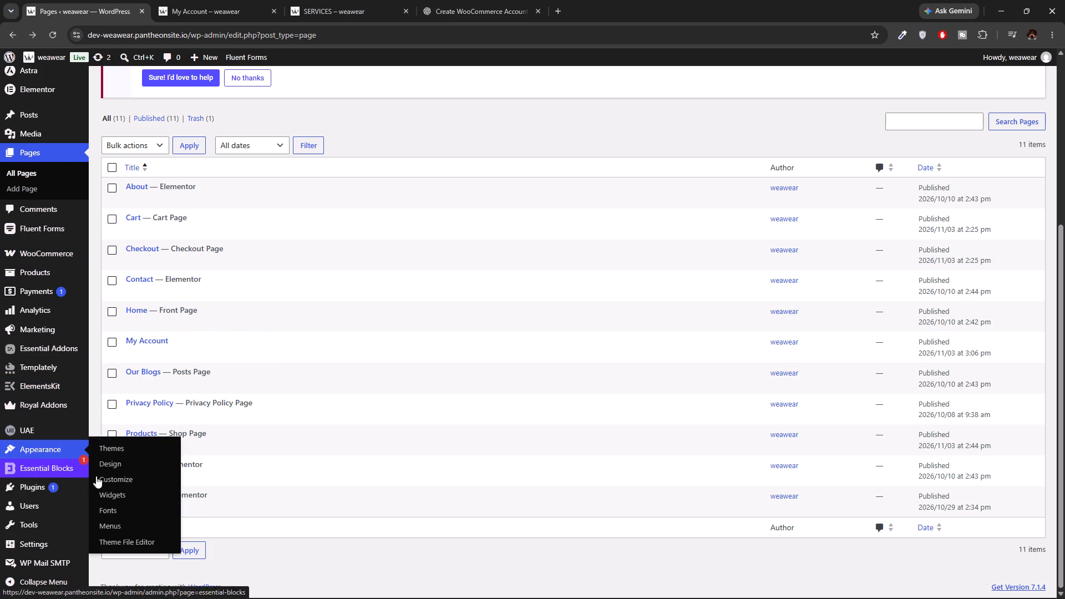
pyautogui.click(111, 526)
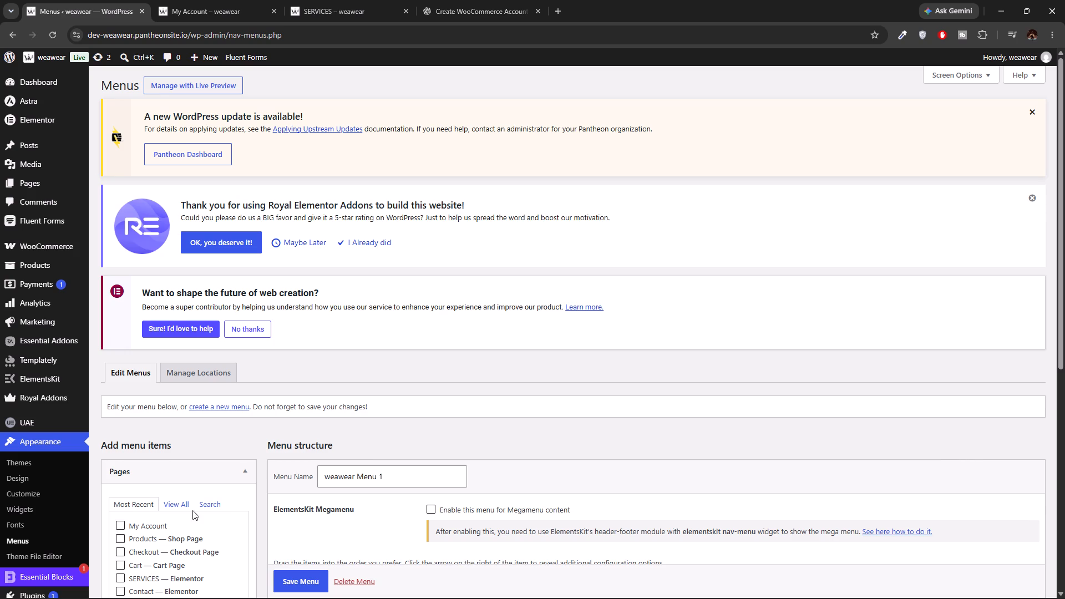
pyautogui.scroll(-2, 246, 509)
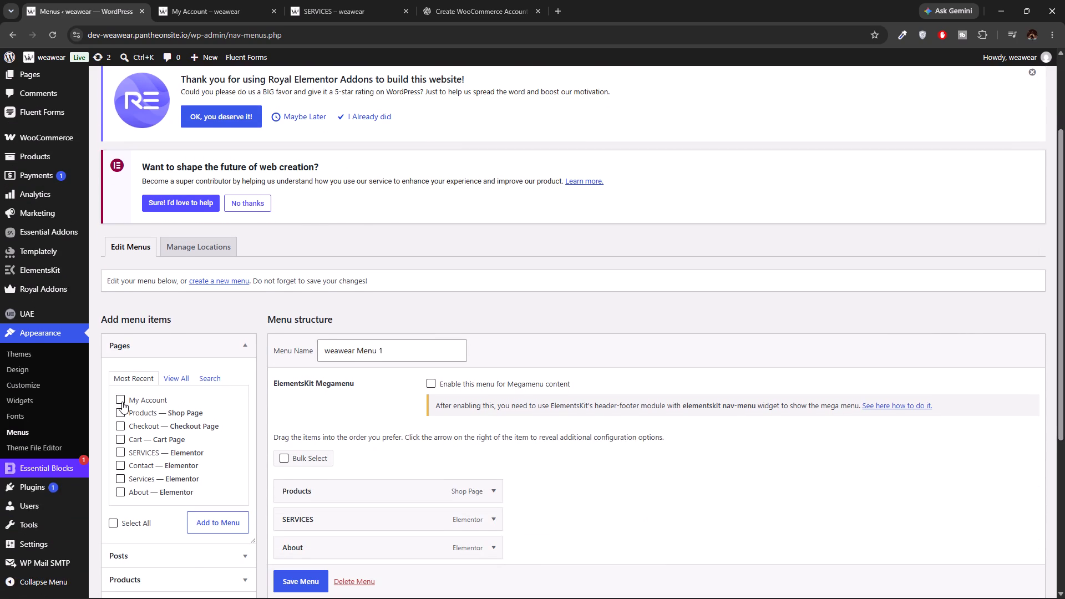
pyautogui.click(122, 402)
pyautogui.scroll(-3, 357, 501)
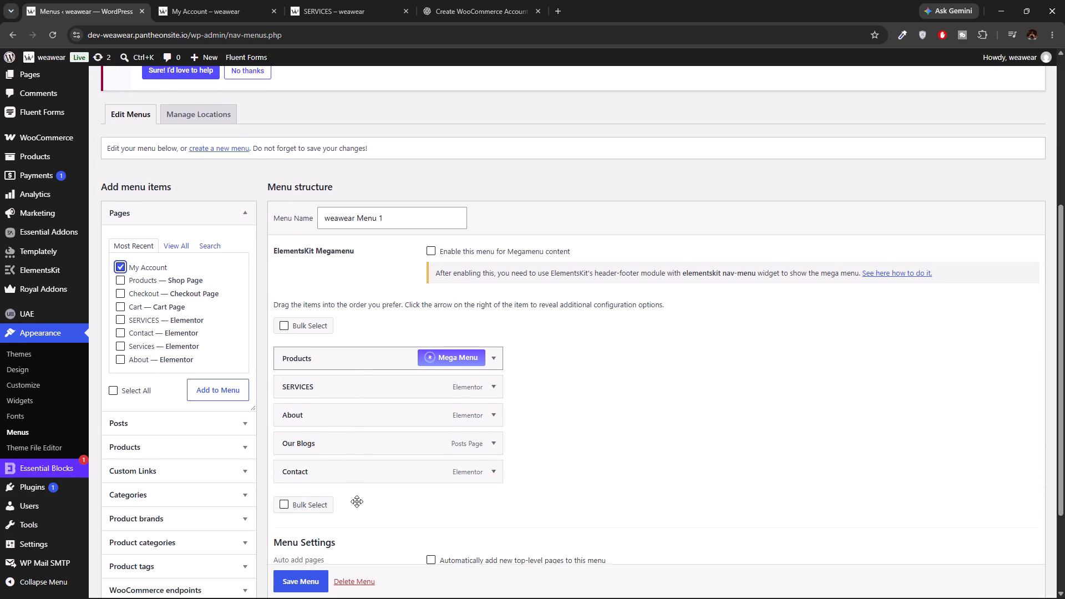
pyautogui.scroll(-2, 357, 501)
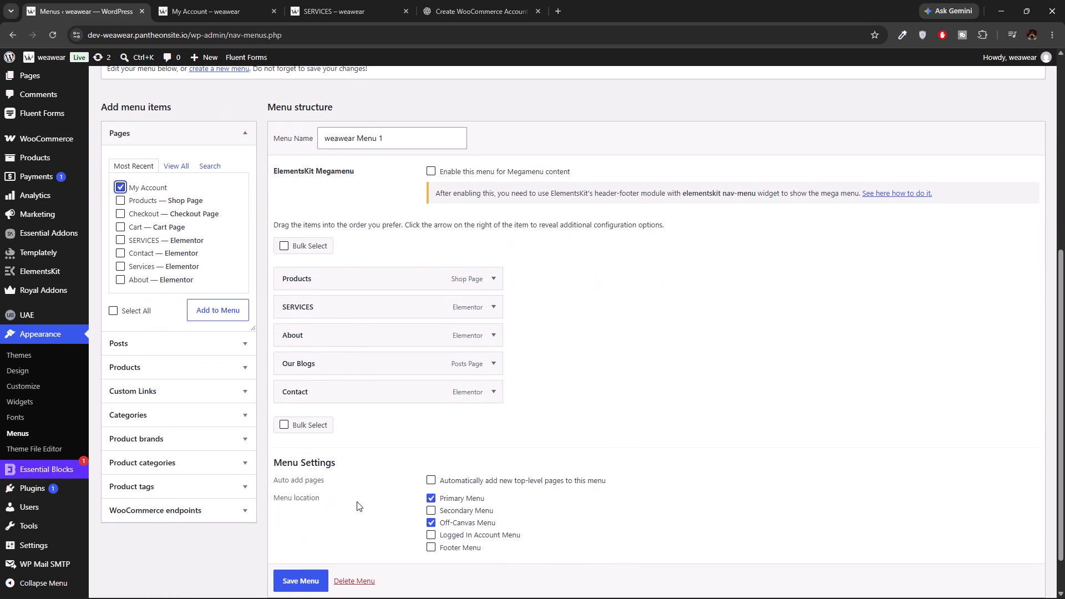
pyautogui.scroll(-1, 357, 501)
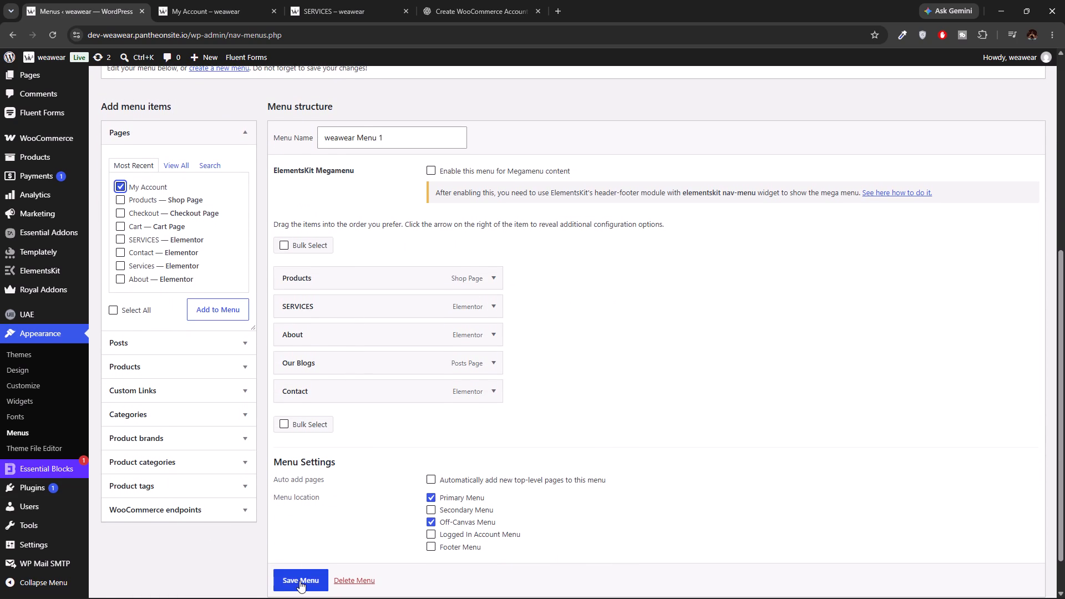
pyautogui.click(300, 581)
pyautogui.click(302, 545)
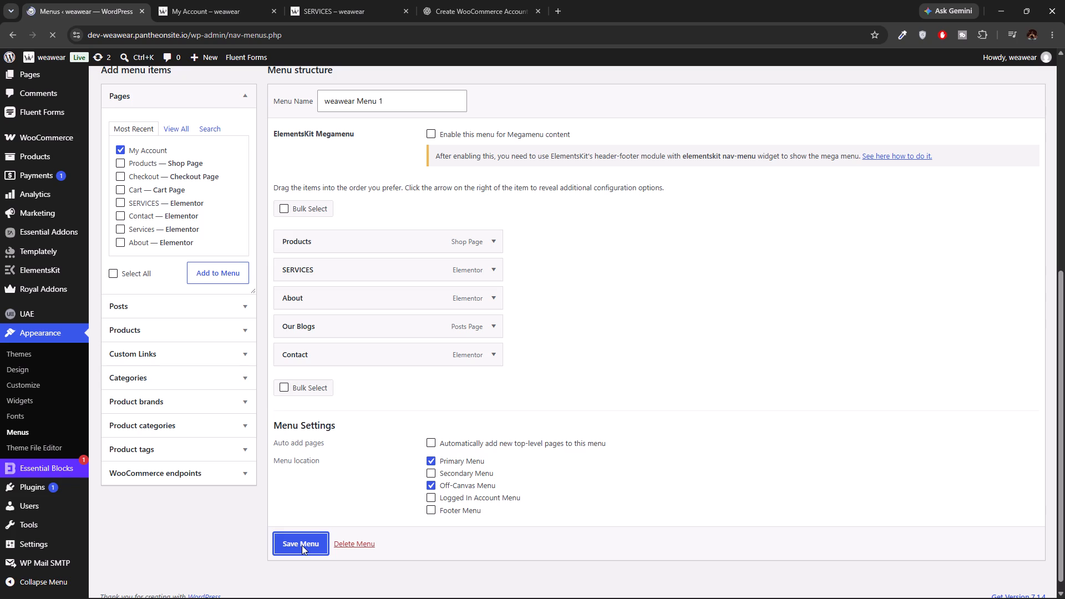
# Examine the saved weawear Menu 1, checking its list of items and its menu location settings.
pyautogui.scroll(-3, 368, 453)
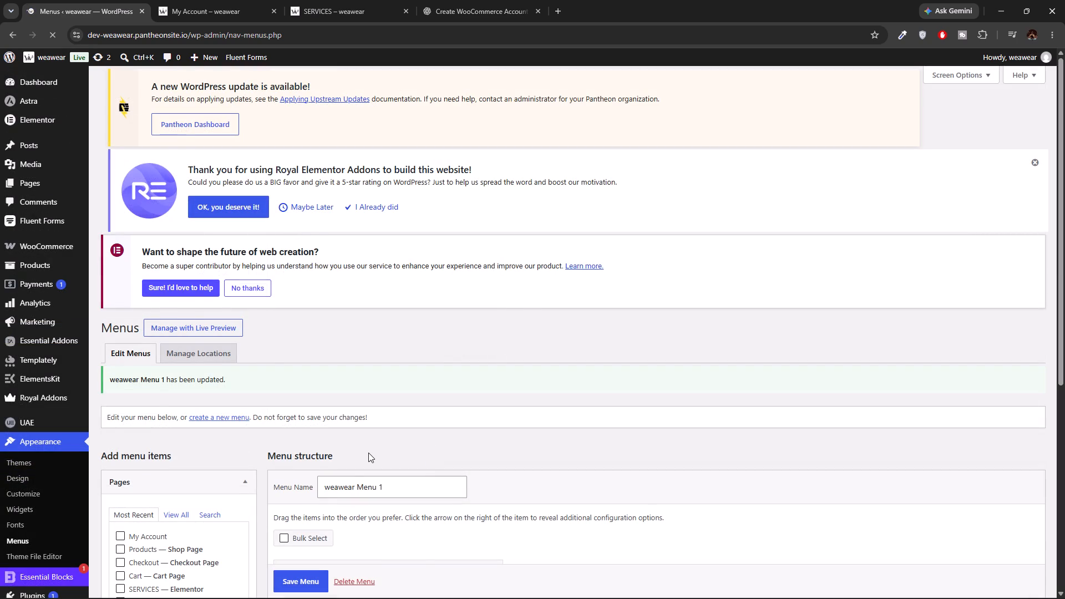
pyautogui.scroll(-7, 368, 453)
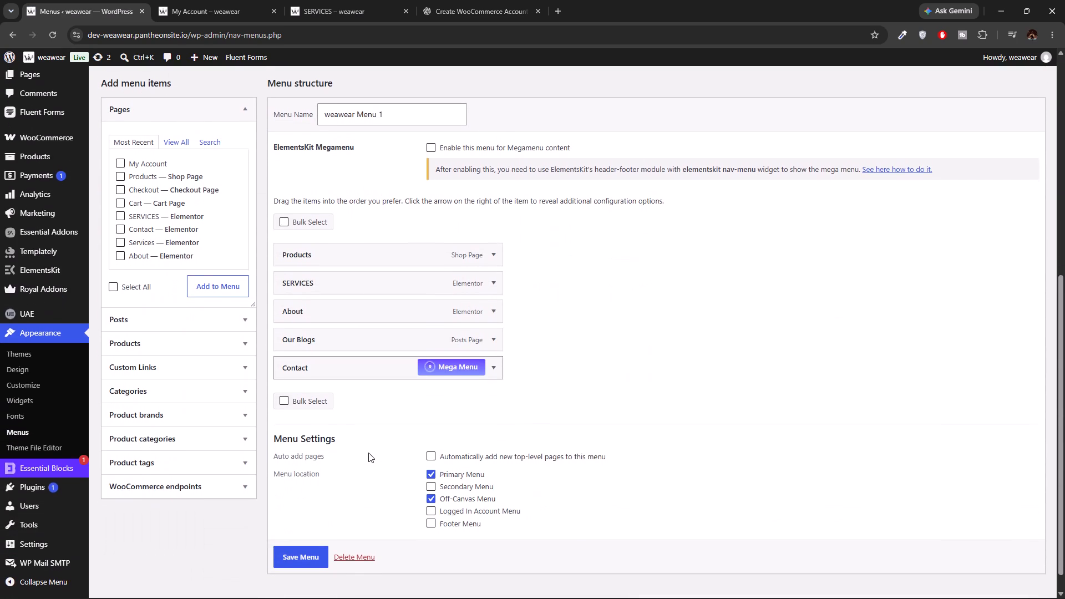
pyautogui.scroll(-2, 368, 453)
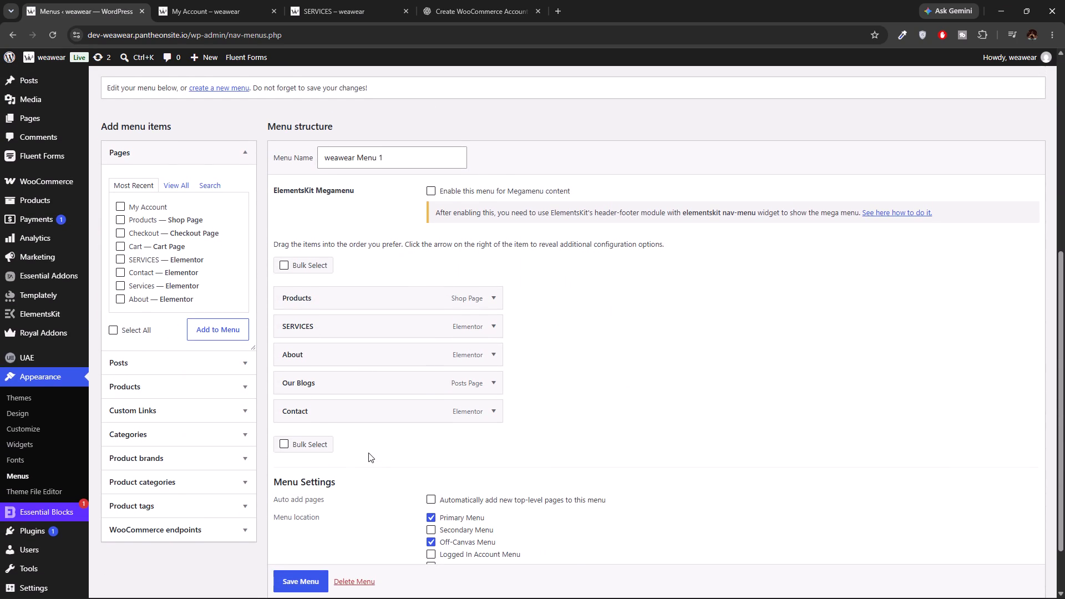
pyautogui.scroll(-2, 368, 453)
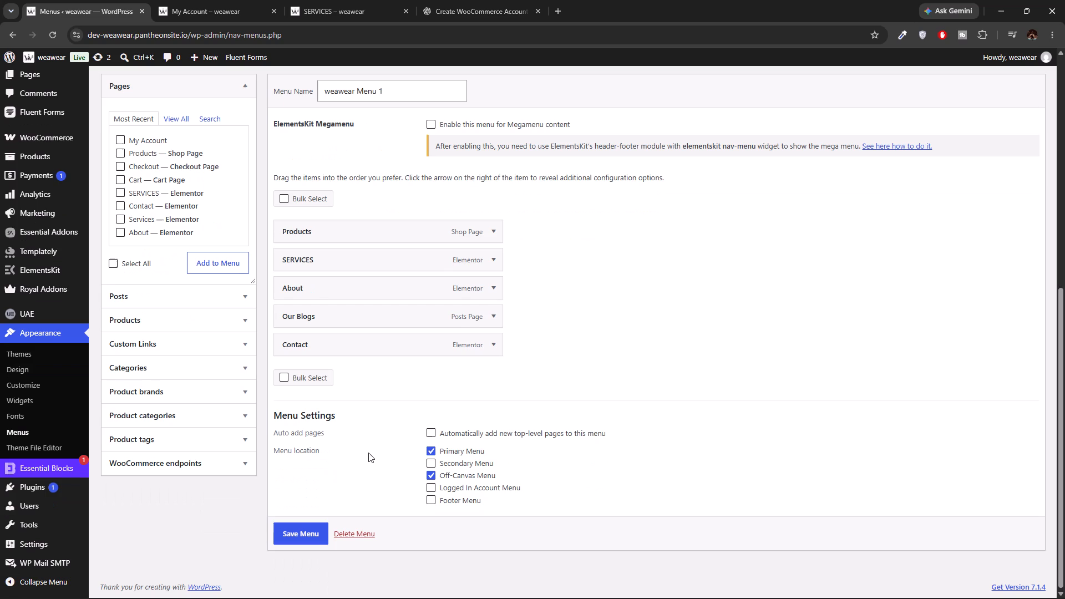
pyautogui.scroll(-2, 368, 453)
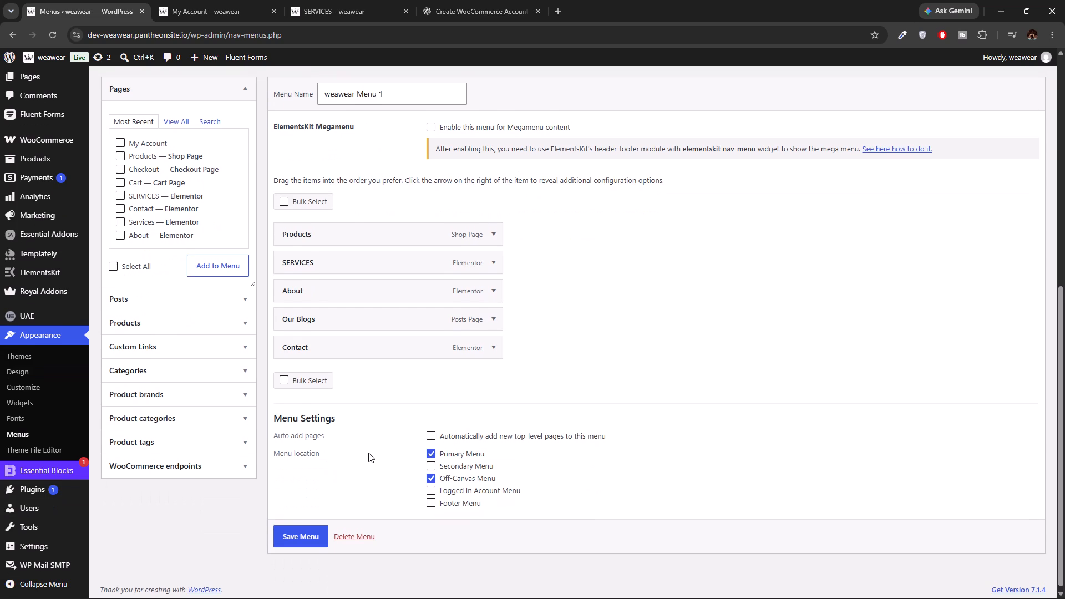
pyautogui.scroll(-1, 368, 453)
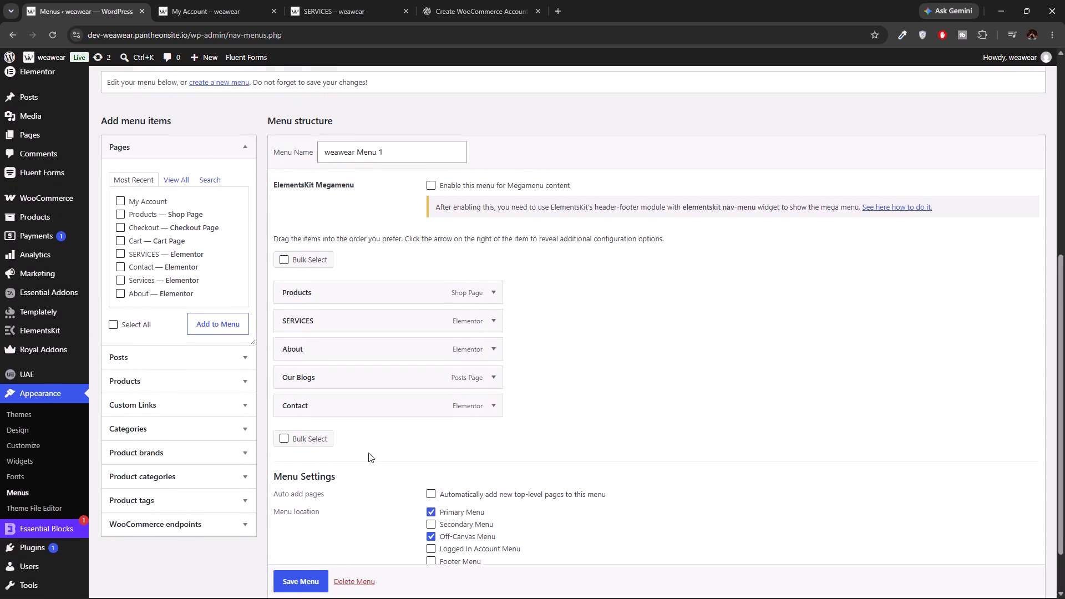
pyautogui.scroll(-1, 368, 453)
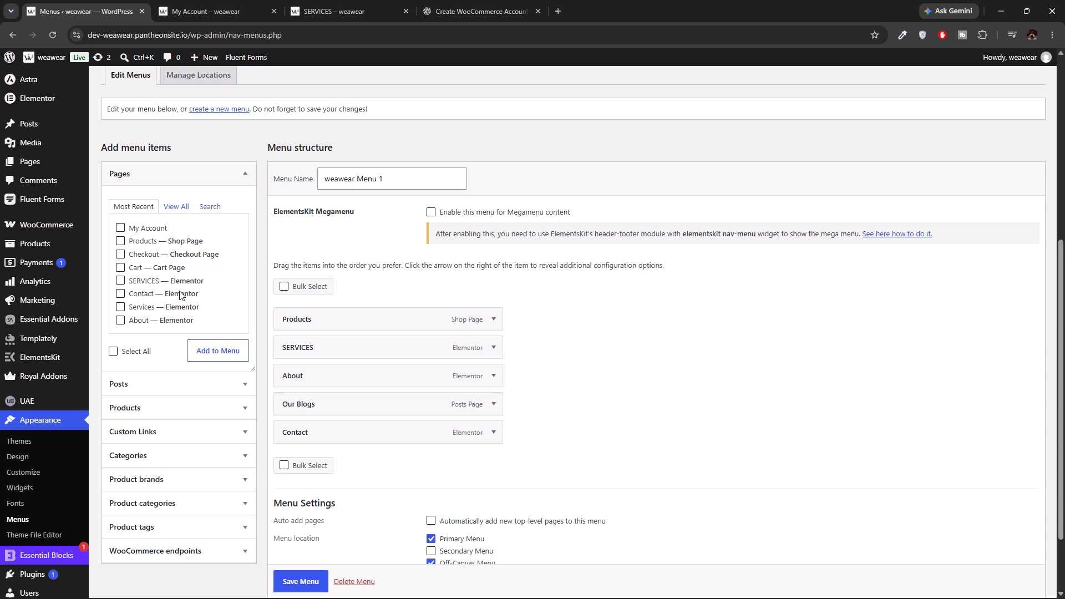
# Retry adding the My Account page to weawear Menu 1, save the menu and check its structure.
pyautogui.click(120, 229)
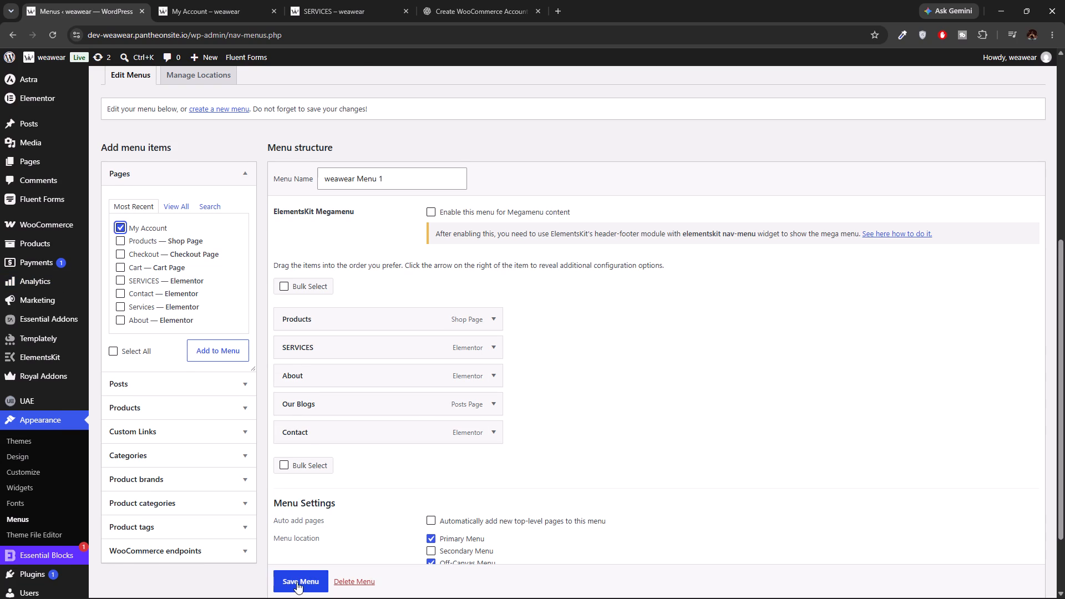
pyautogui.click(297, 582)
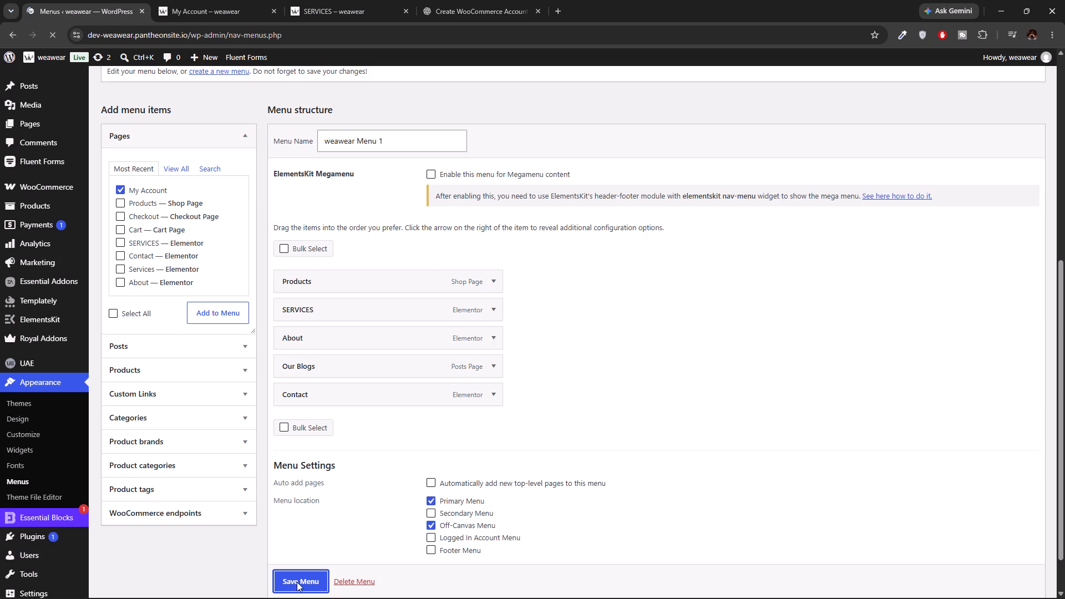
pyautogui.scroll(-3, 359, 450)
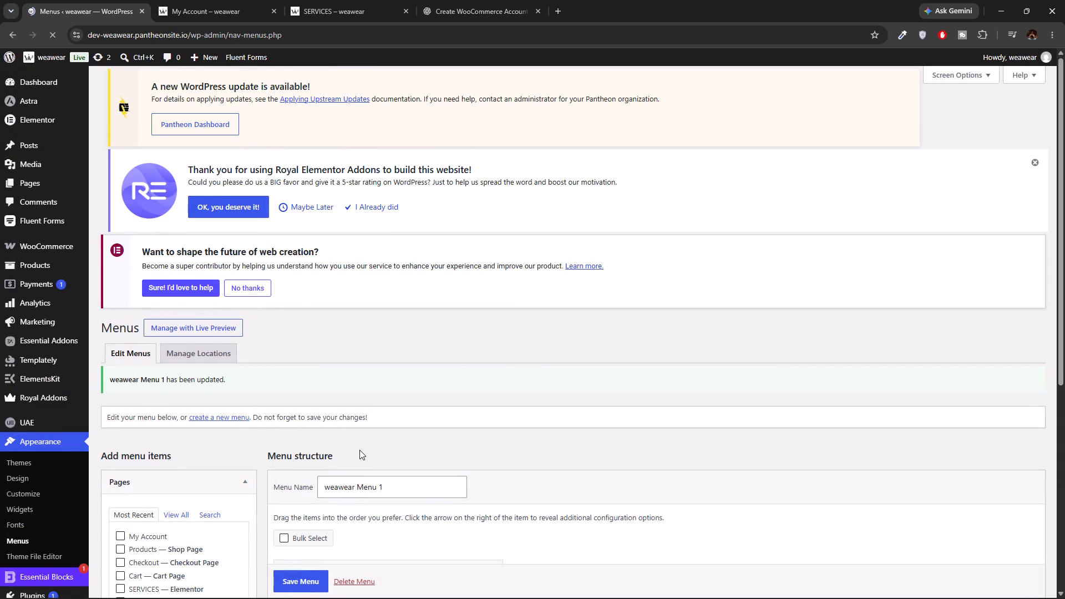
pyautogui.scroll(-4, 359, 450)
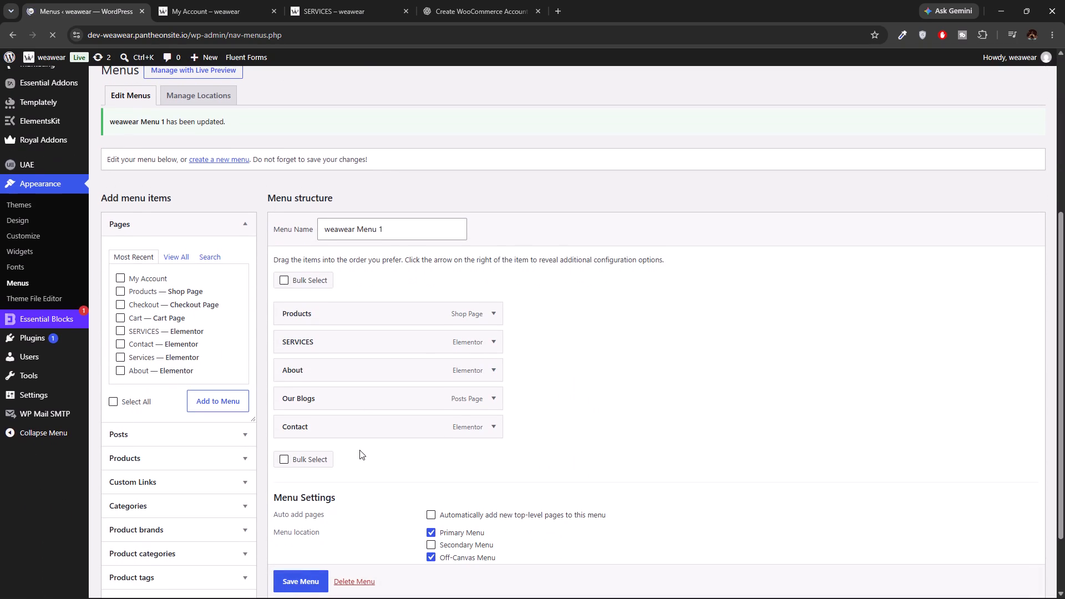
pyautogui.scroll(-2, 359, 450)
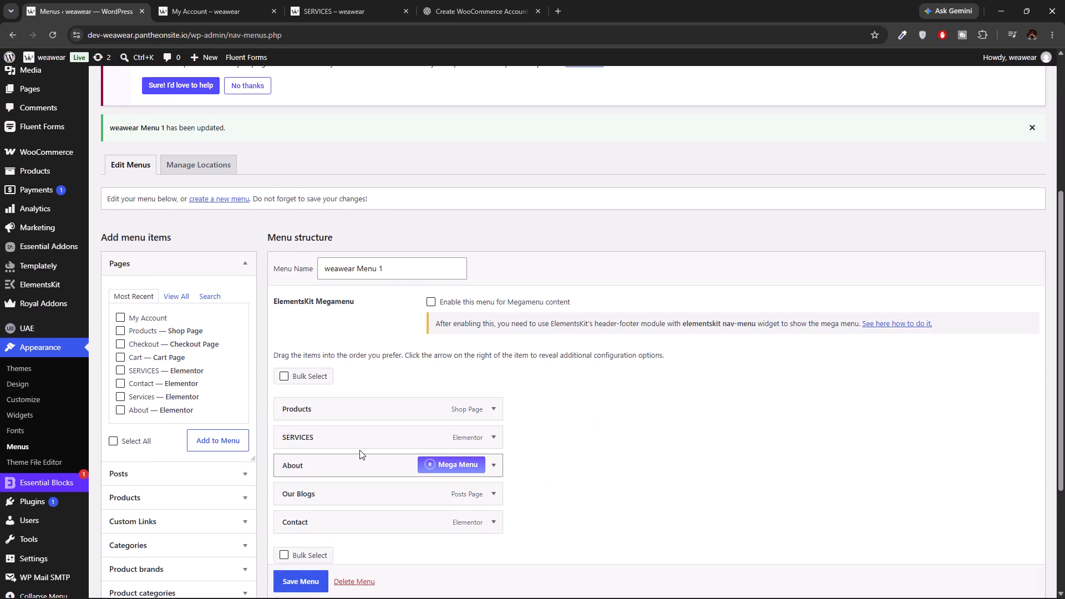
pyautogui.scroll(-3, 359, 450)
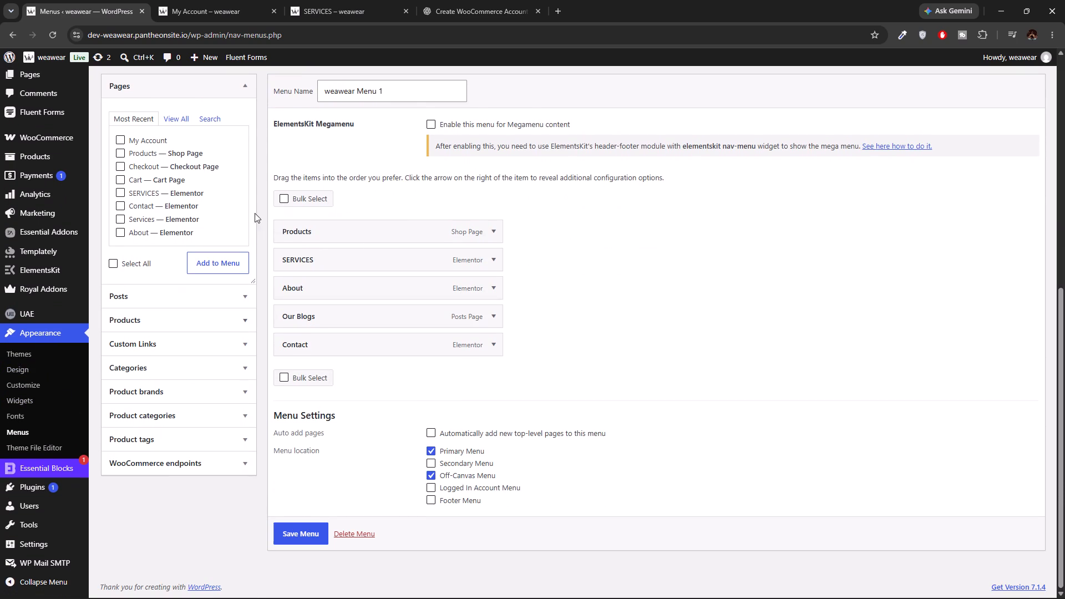
# Check the header navigation on the live My Account page, and return to the menu editor.
pyautogui.click(252, 0)
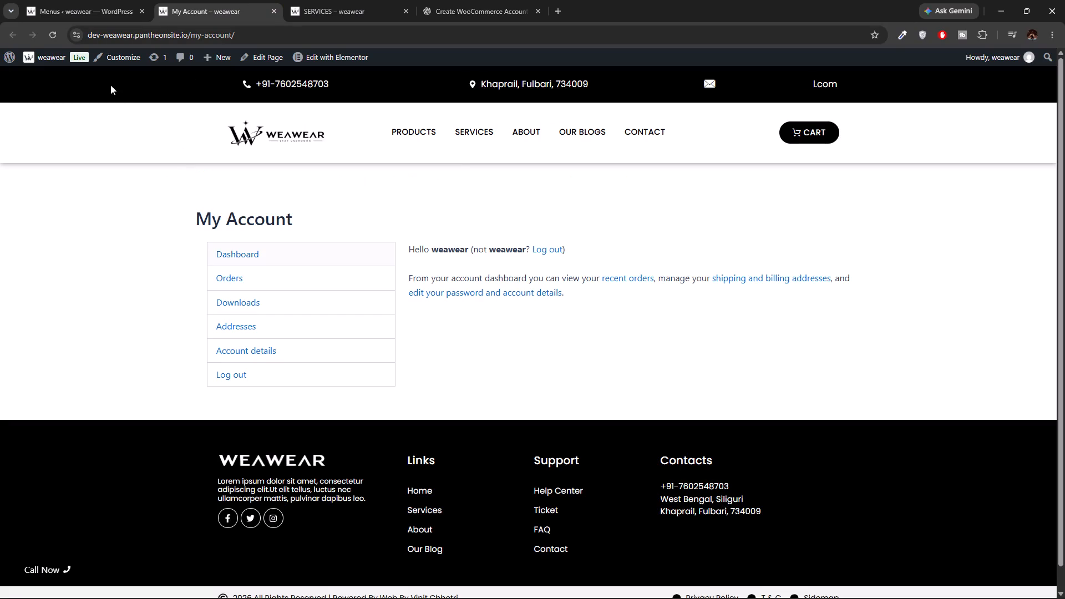
pyautogui.click(59, 29)
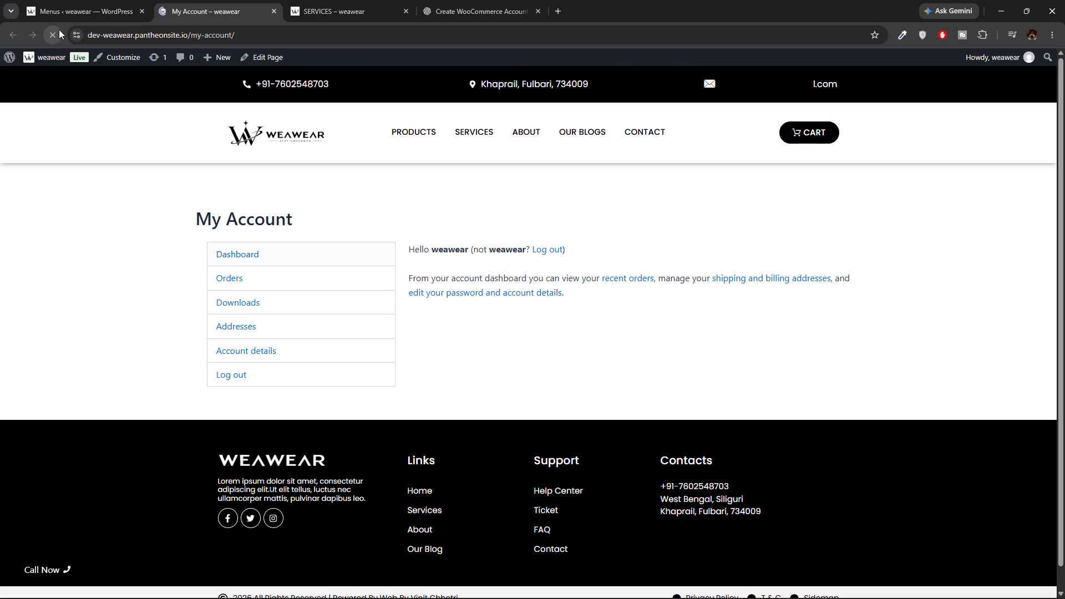
pyautogui.click(57, 0)
# Open the site's page list and re-save the My Account page through Quick Edit with its details as they are.
pyautogui.scroll(4, 160, 173)
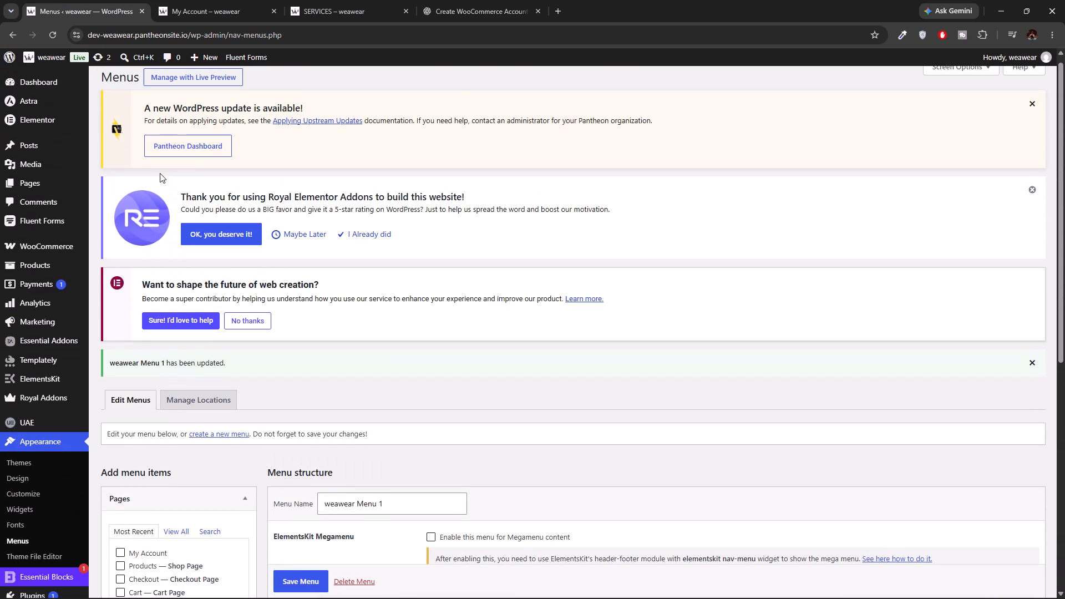
pyautogui.scroll(6, 160, 173)
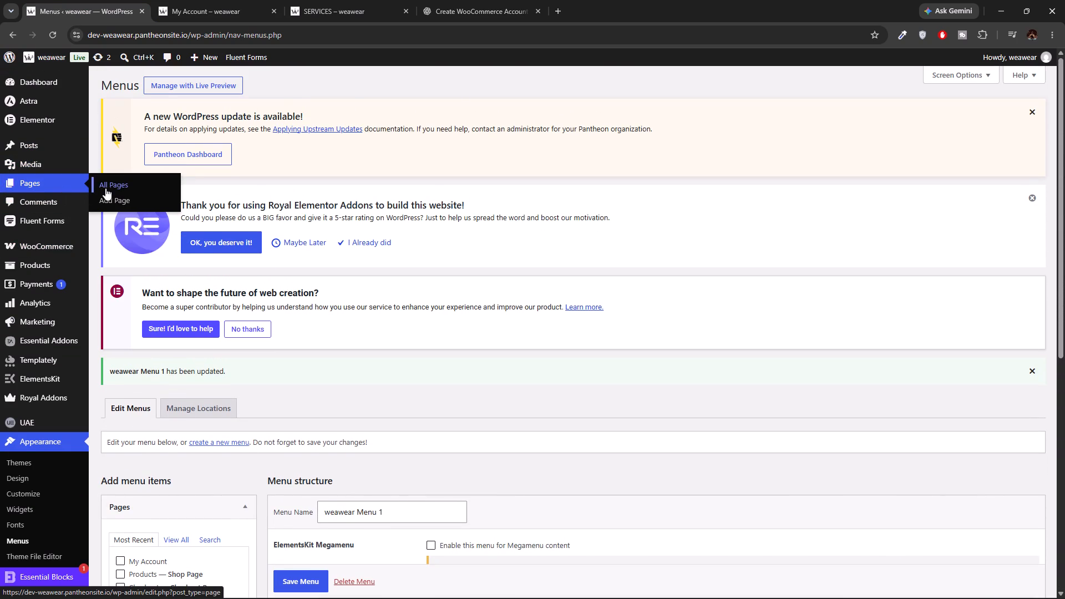
pyautogui.click(105, 188)
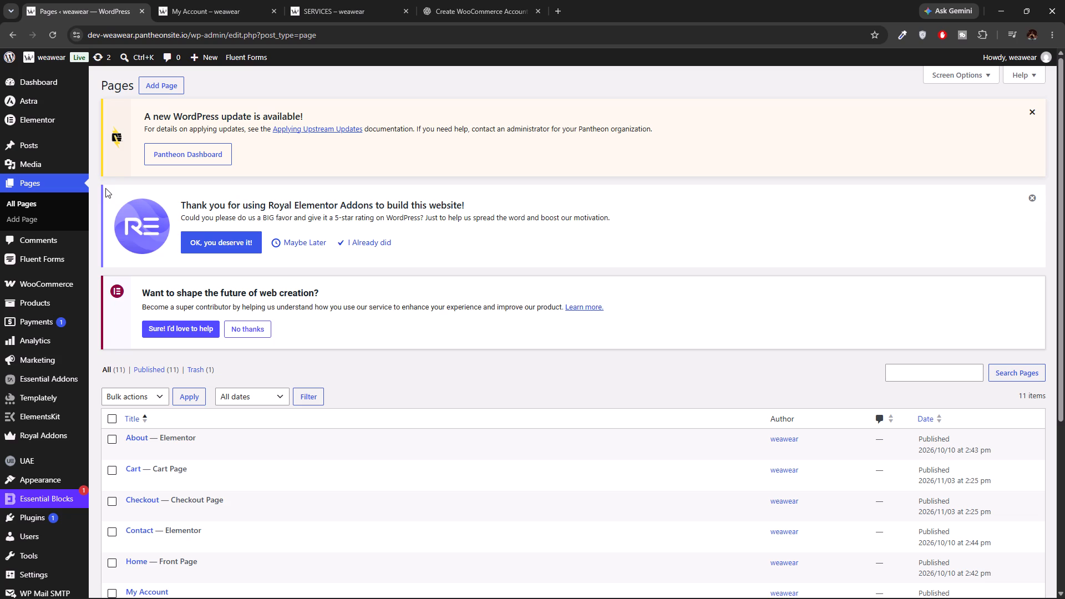
pyautogui.scroll(-3, 185, 278)
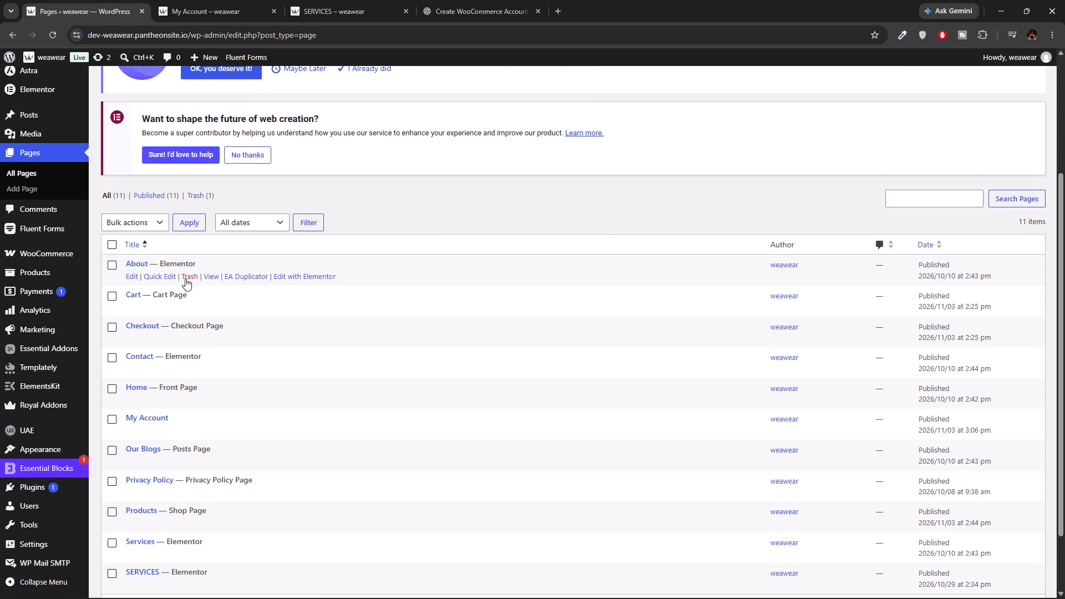
pyautogui.scroll(-2, 185, 278)
pyautogui.click(163, 293)
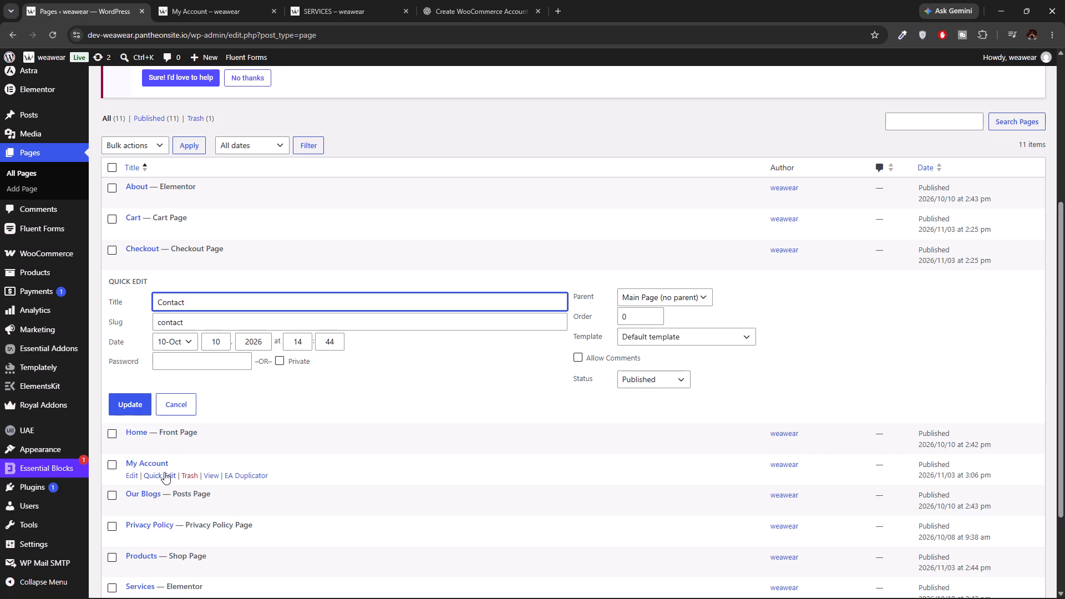
pyautogui.click(161, 475)
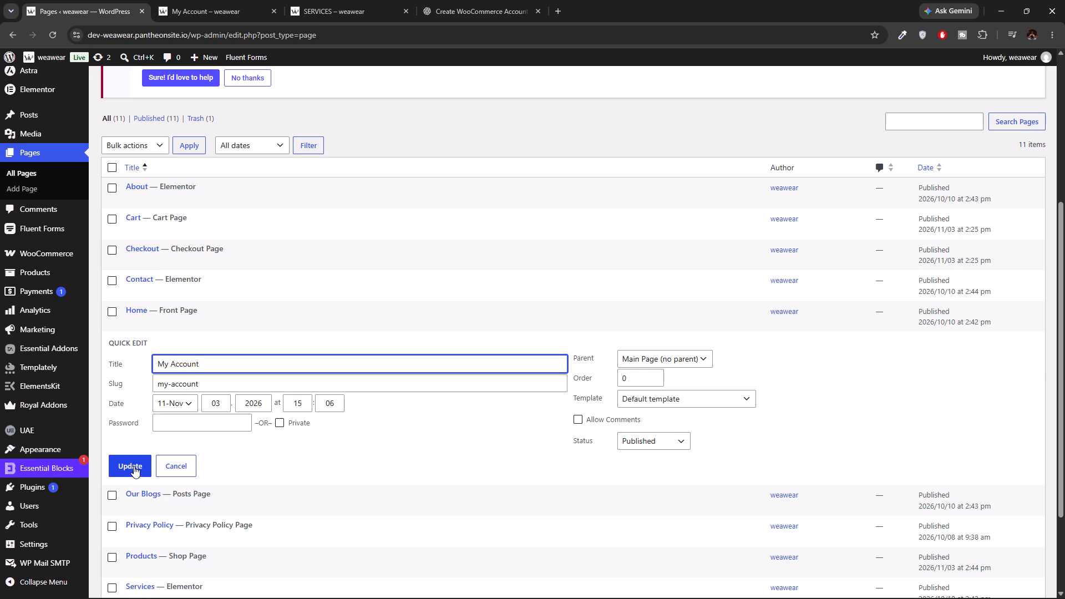
pyautogui.click(140, 464)
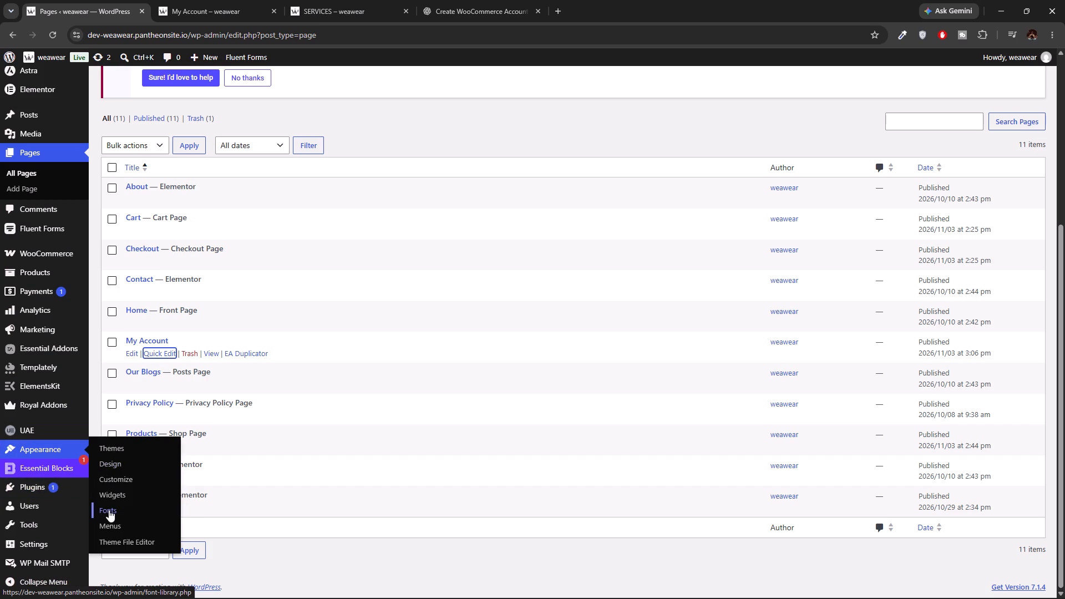
# Open the menu editor and go to the page list and structure of weawear Menu 1.
pyautogui.click(110, 521)
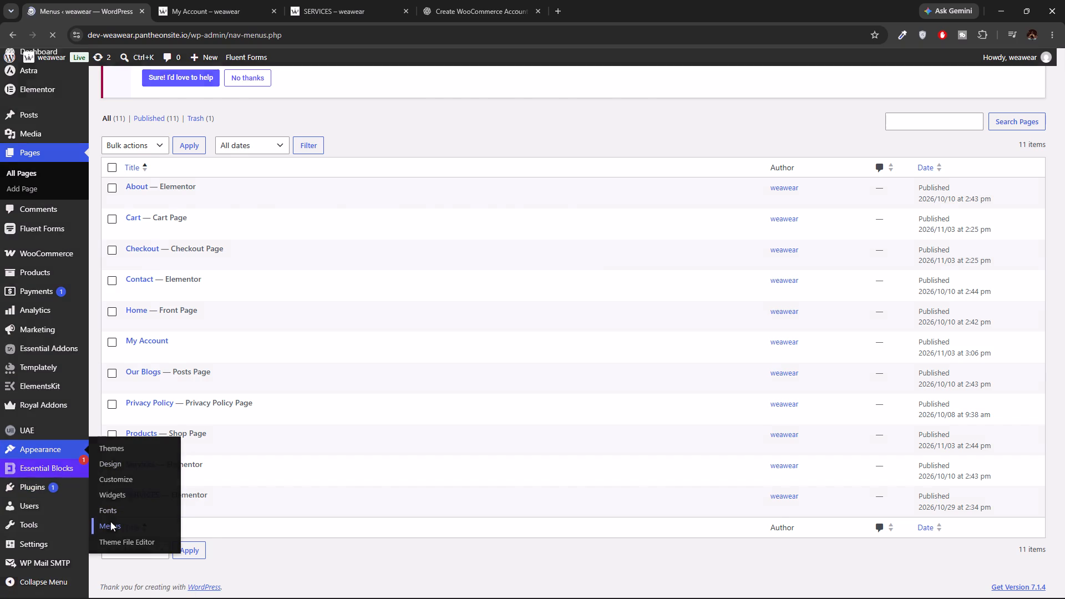
pyautogui.scroll(-4, 185, 529)
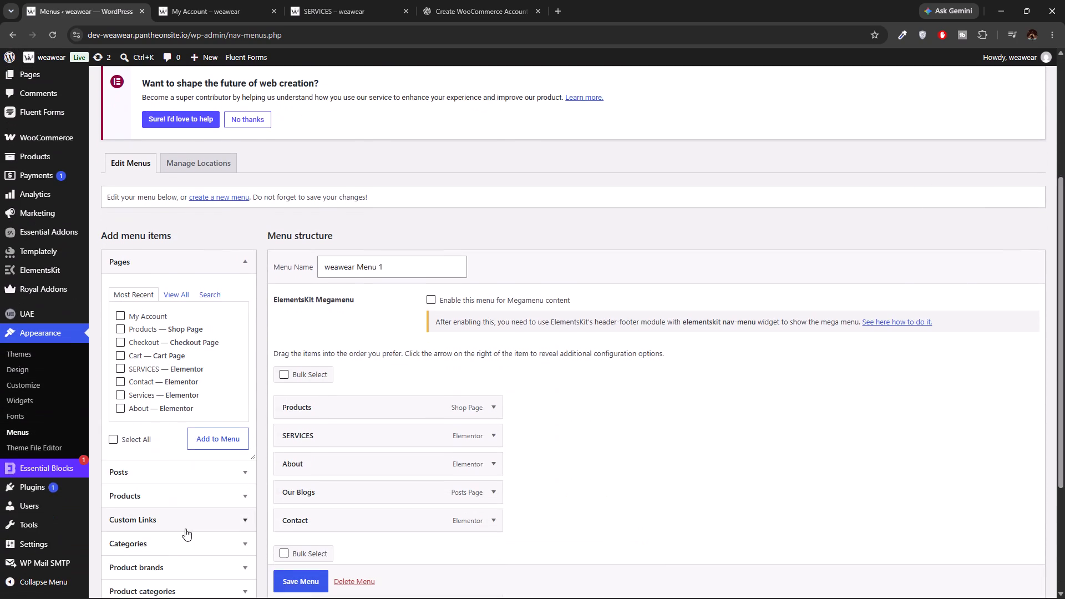
pyautogui.scroll(-1, 185, 529)
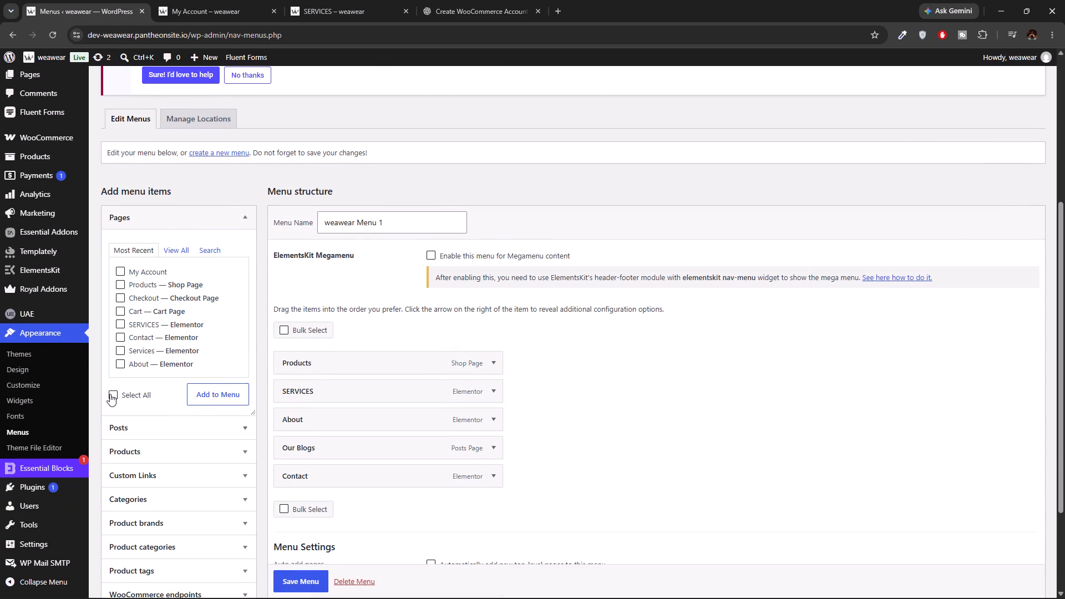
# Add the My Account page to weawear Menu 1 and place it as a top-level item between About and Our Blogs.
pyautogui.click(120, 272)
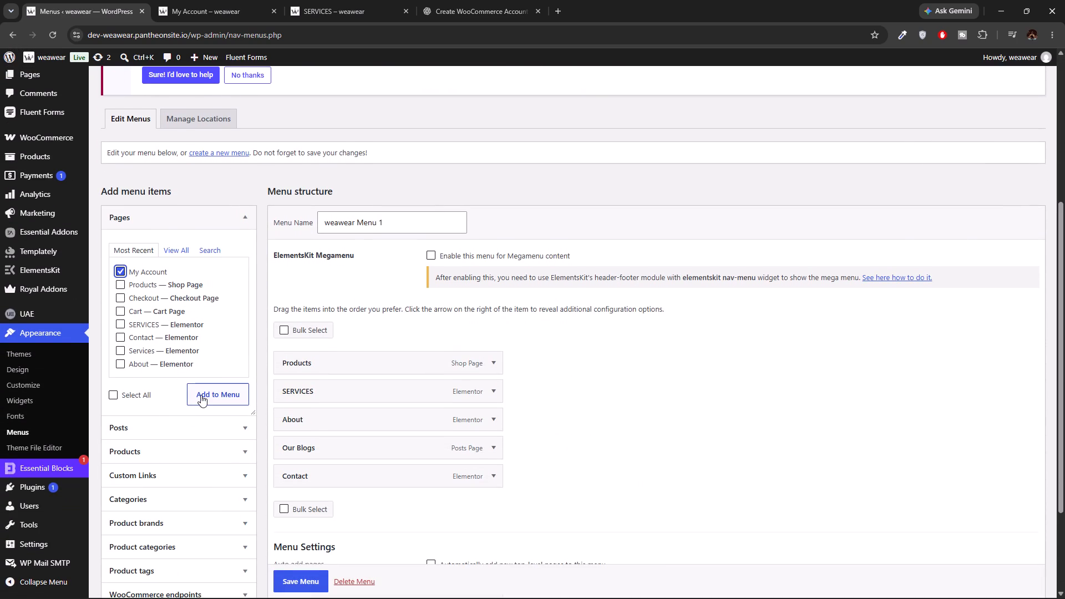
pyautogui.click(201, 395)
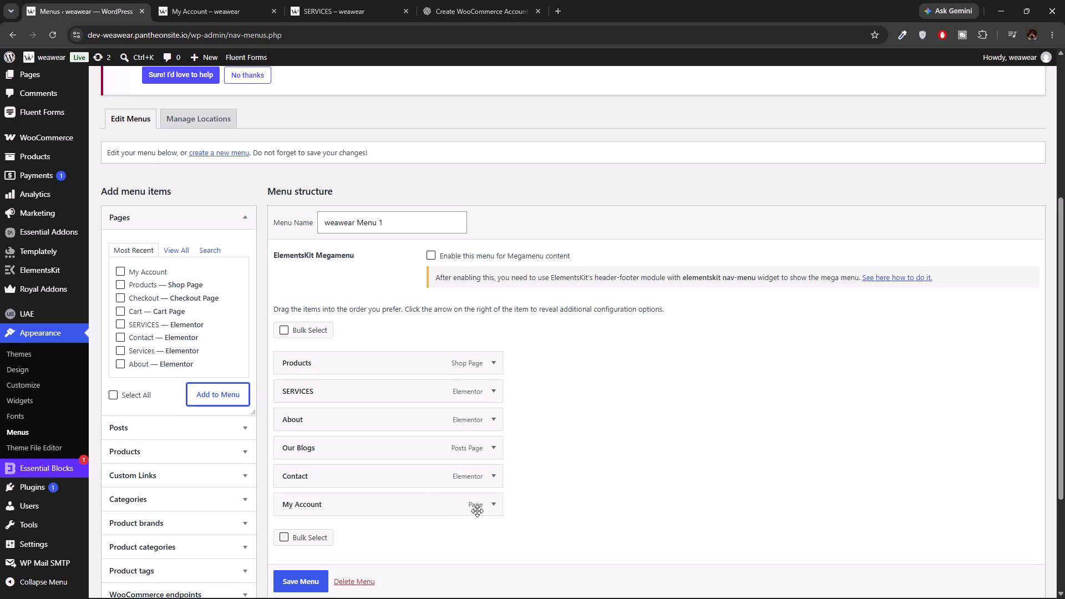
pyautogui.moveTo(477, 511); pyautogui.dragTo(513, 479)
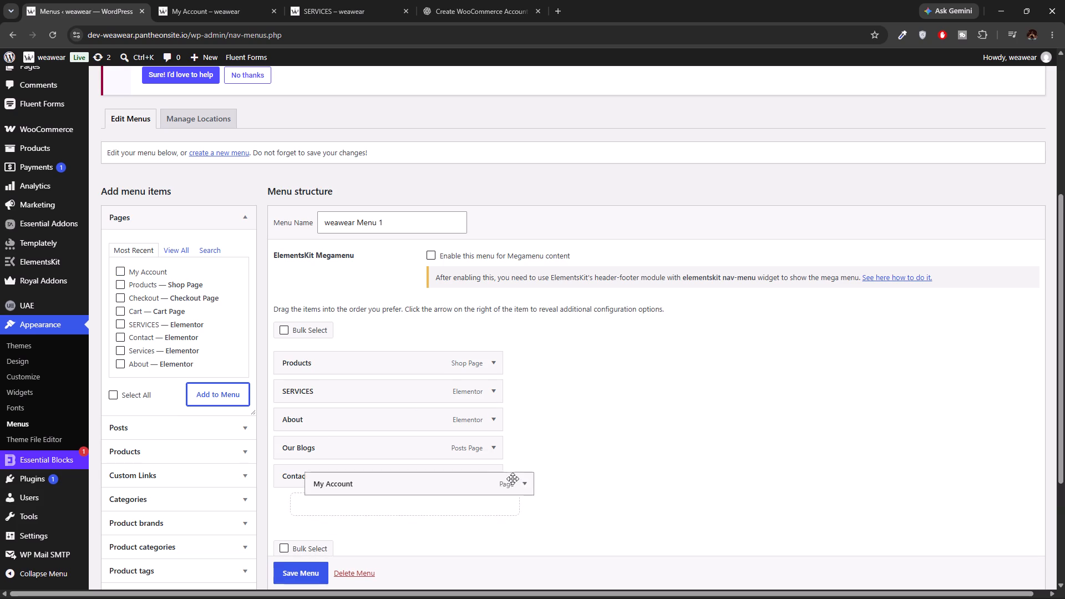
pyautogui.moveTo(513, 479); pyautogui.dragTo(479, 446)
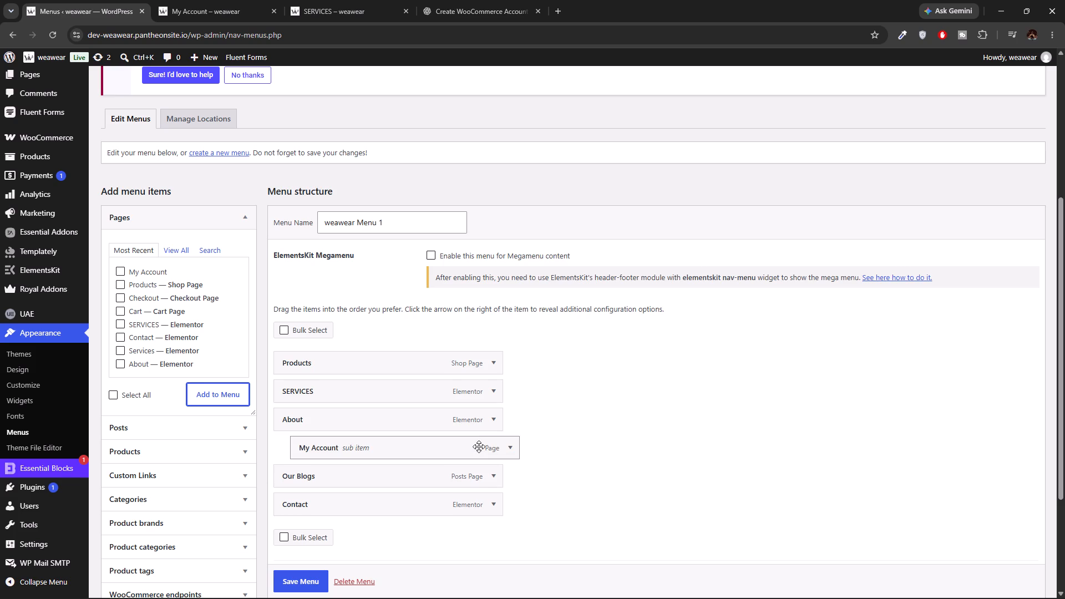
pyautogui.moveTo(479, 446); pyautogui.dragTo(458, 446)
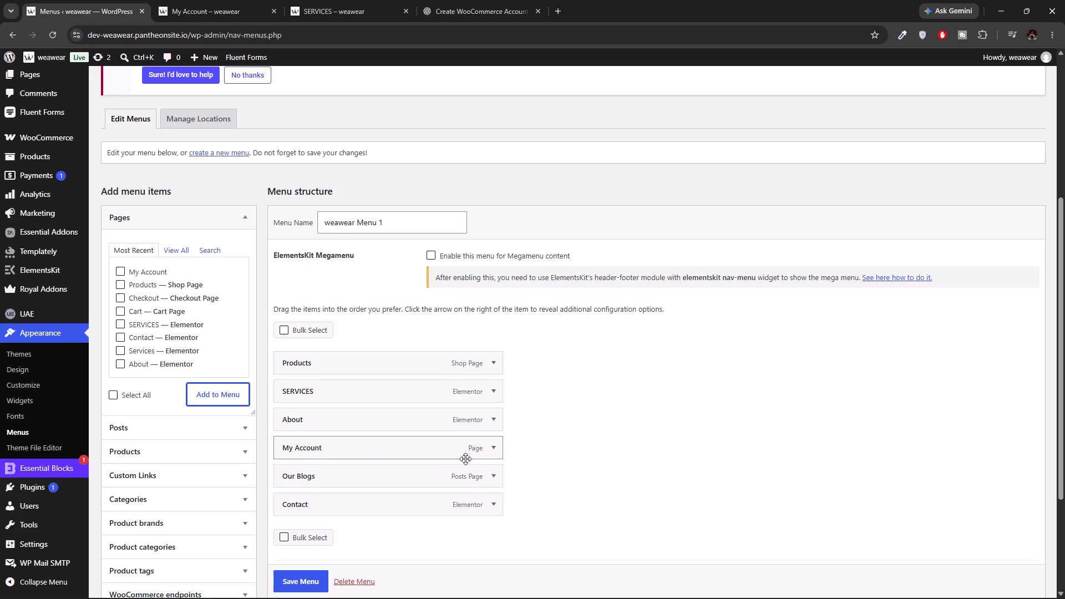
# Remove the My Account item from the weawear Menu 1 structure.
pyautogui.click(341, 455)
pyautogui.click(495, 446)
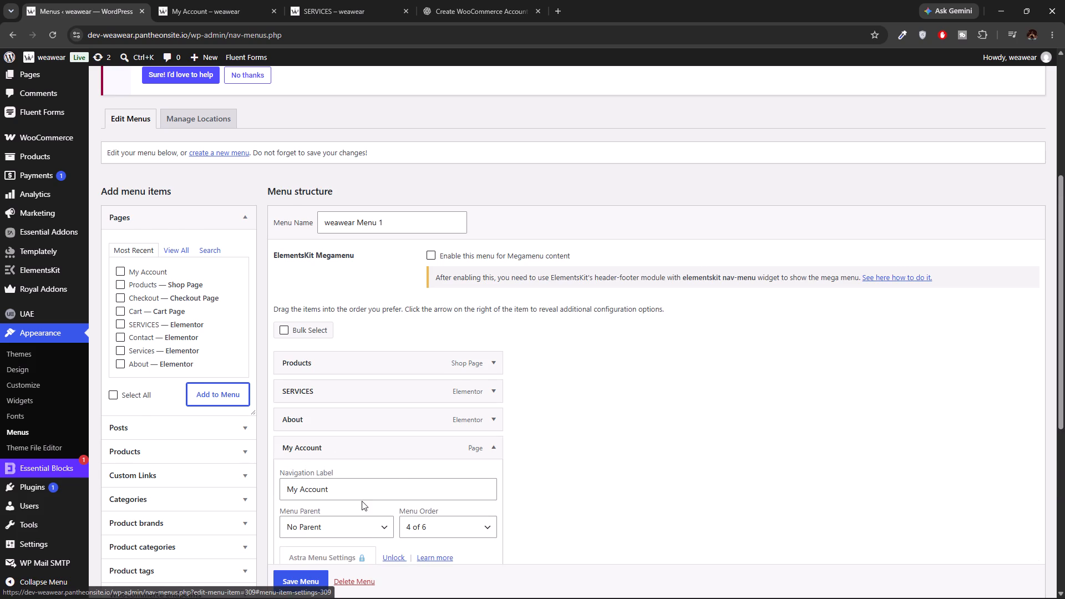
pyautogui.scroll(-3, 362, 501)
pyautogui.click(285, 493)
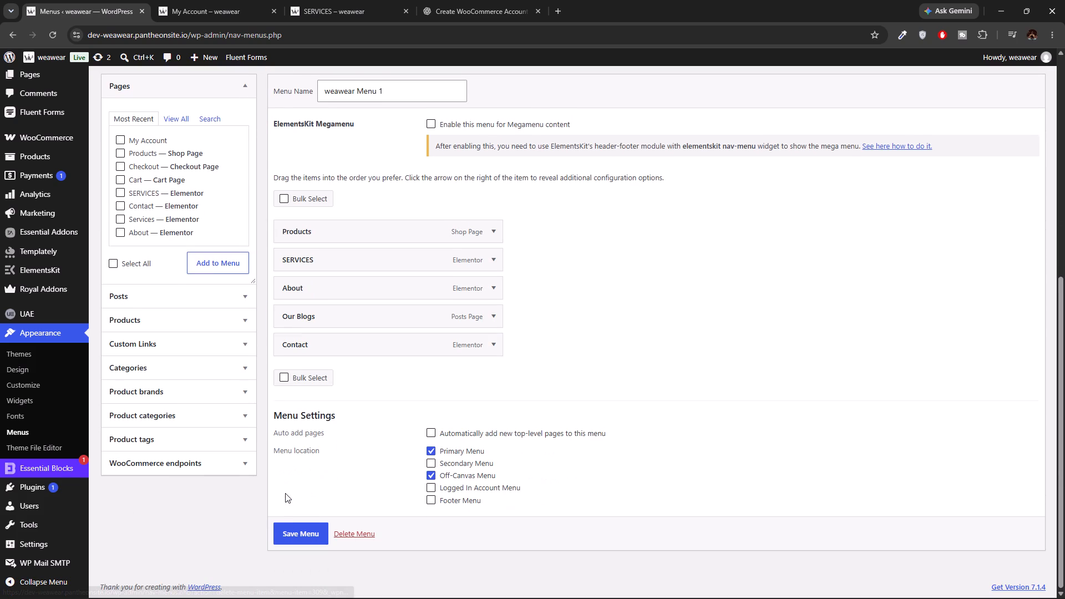
# Remove the Our Blogs item from the weawear Menu 1 structure.
pyautogui.click(495, 321)
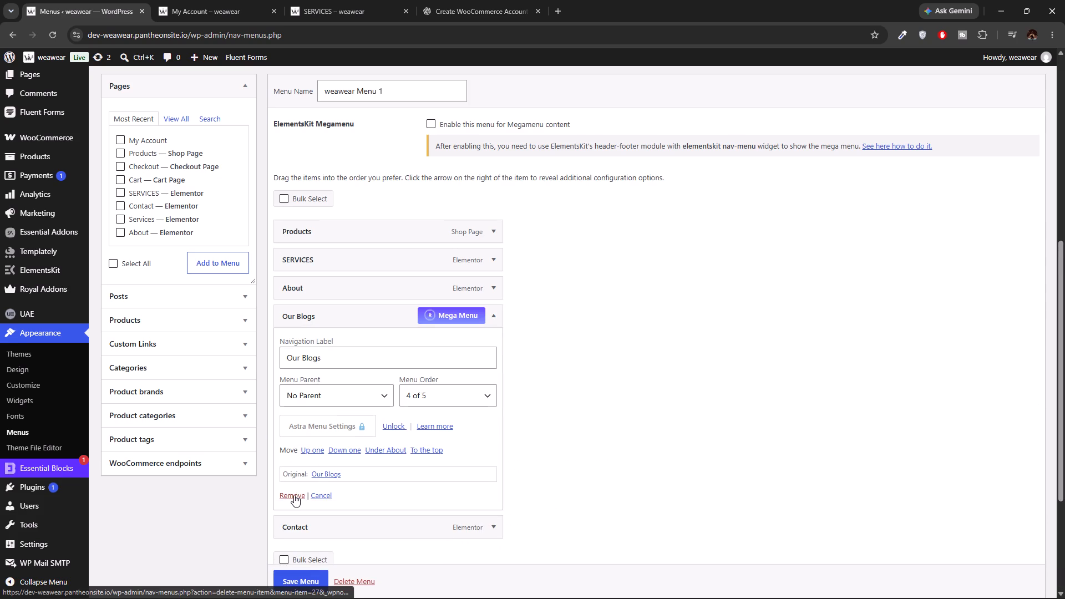
pyautogui.click(293, 495)
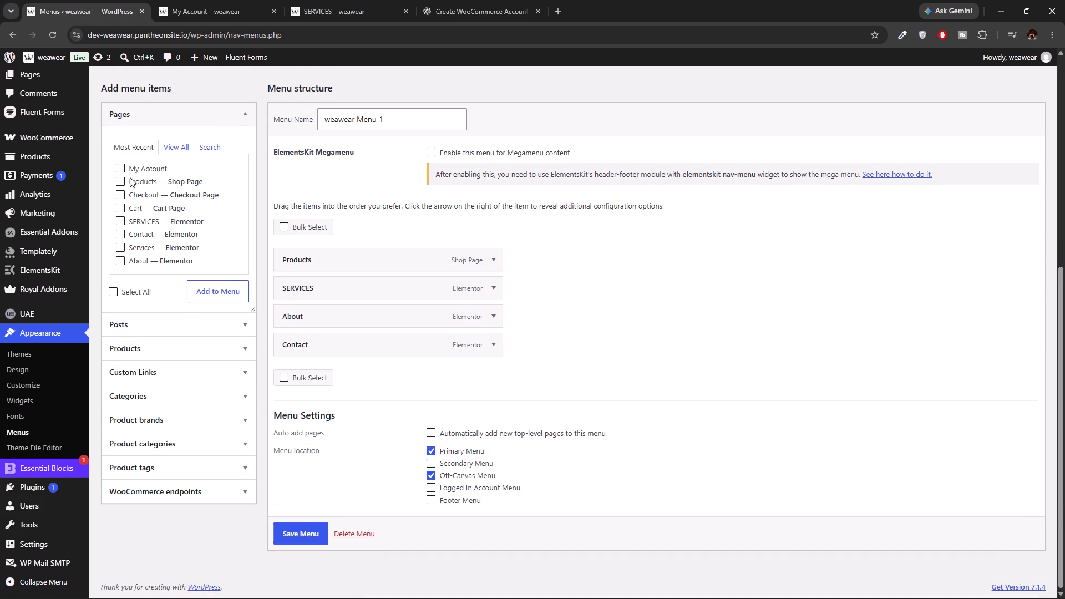
# Add the My Account page to weawear Menu 1 between About and Contact at top level, and save the menu.
pyautogui.click(117, 174)
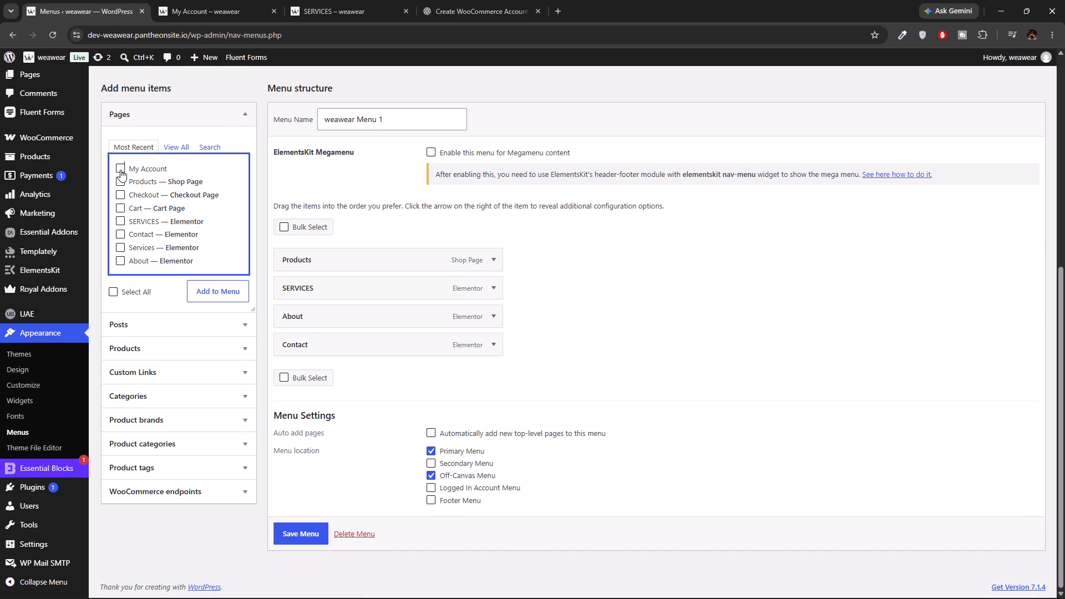
pyautogui.click(120, 170)
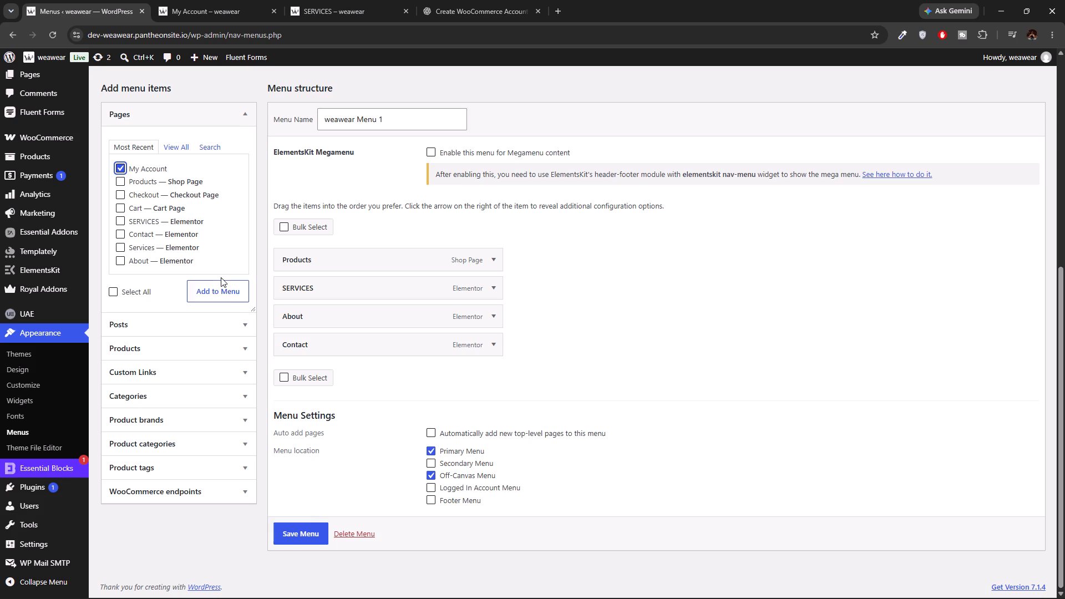
pyautogui.click(215, 287)
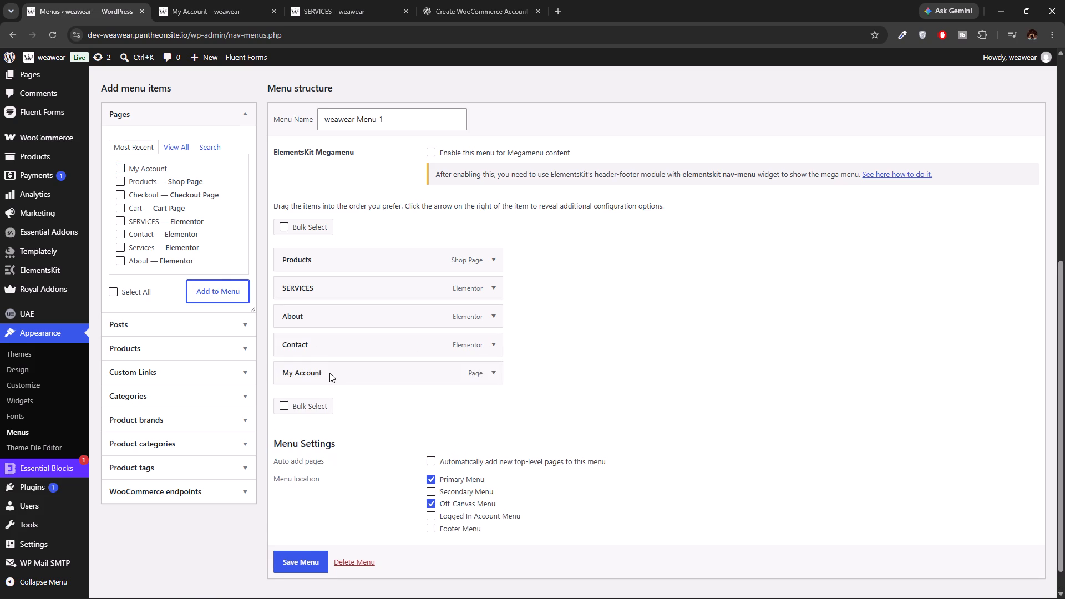
pyautogui.moveTo(329, 373); pyautogui.dragTo(332, 340)
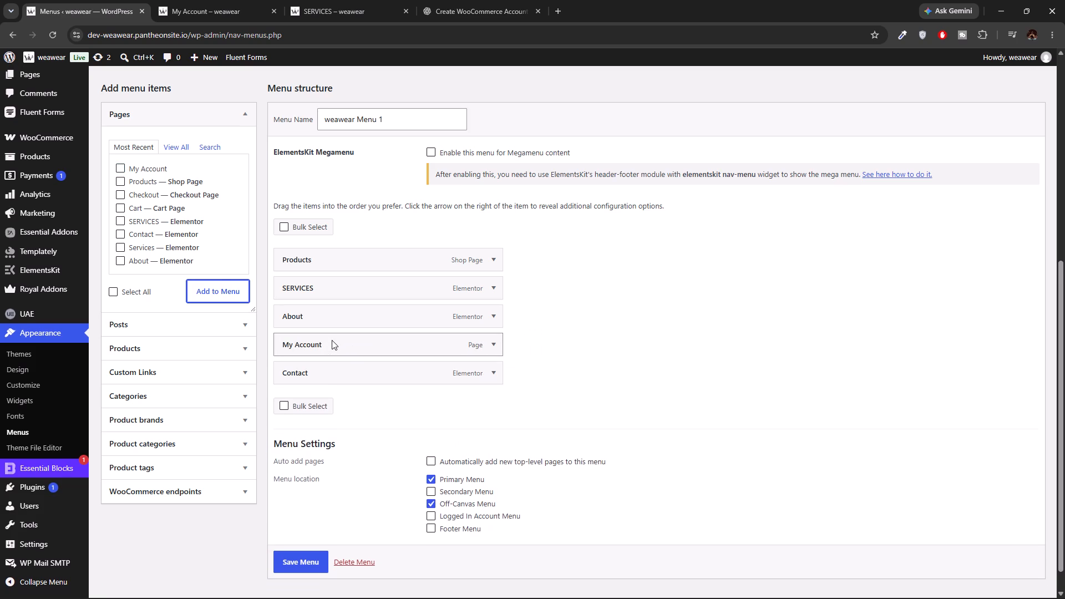
pyautogui.click(301, 558)
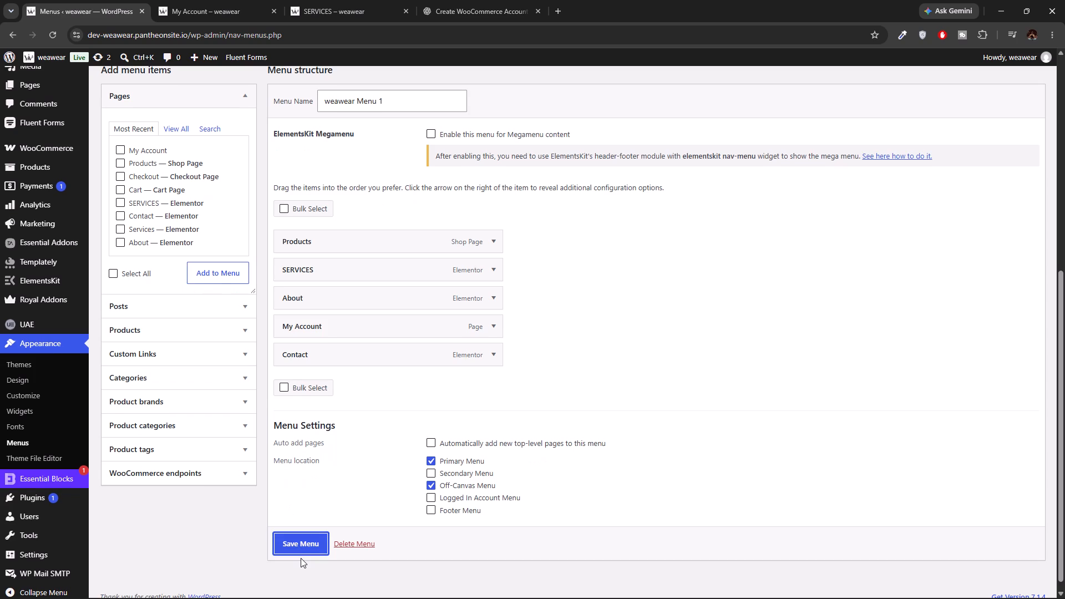
pyautogui.click(301, 544)
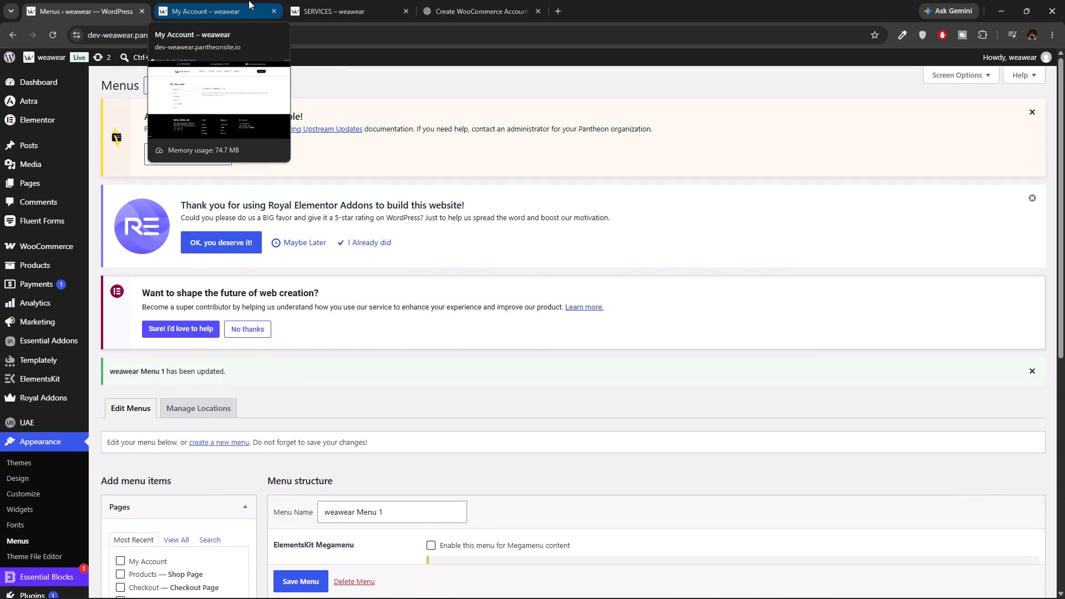
# Reload the live My Account page to check its header navigation.
pyautogui.click(248, 0)
pyautogui.click(57, 34)
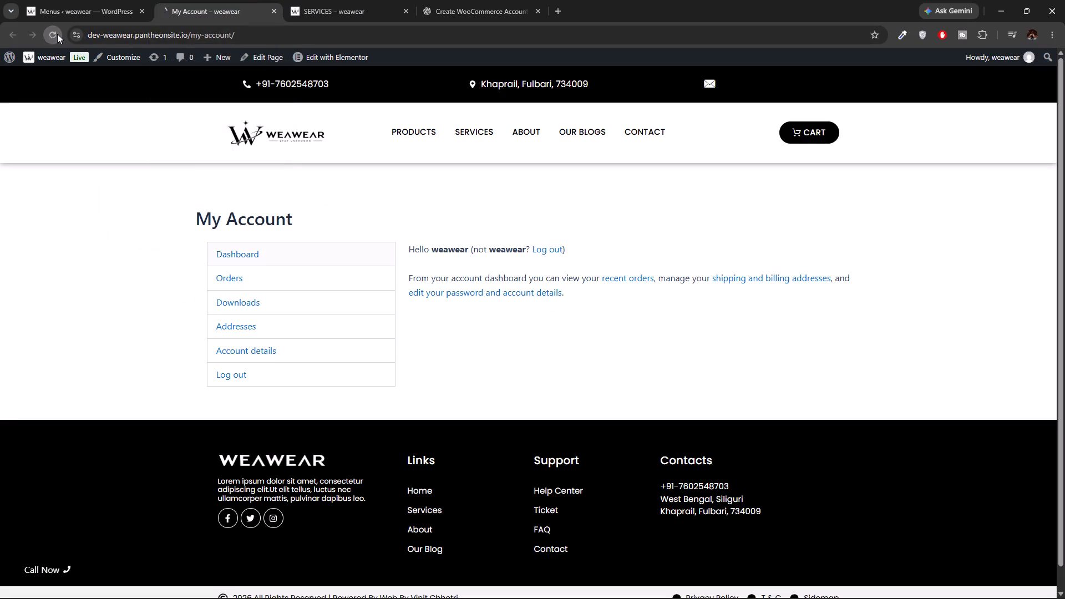
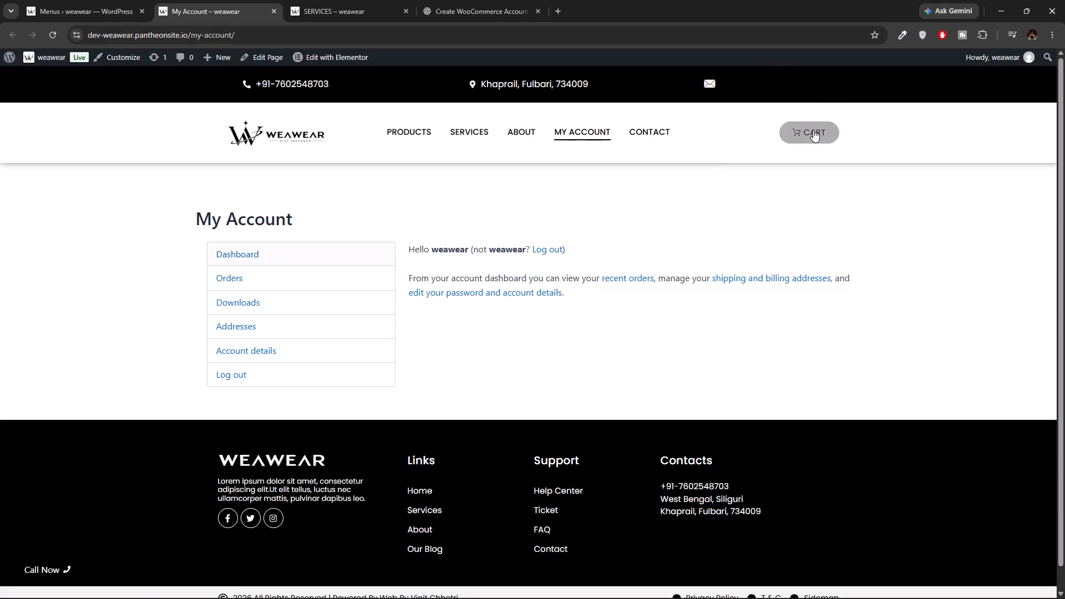
# Test the Cart link in the header of the live My Account page.
pyautogui.click(813, 130)
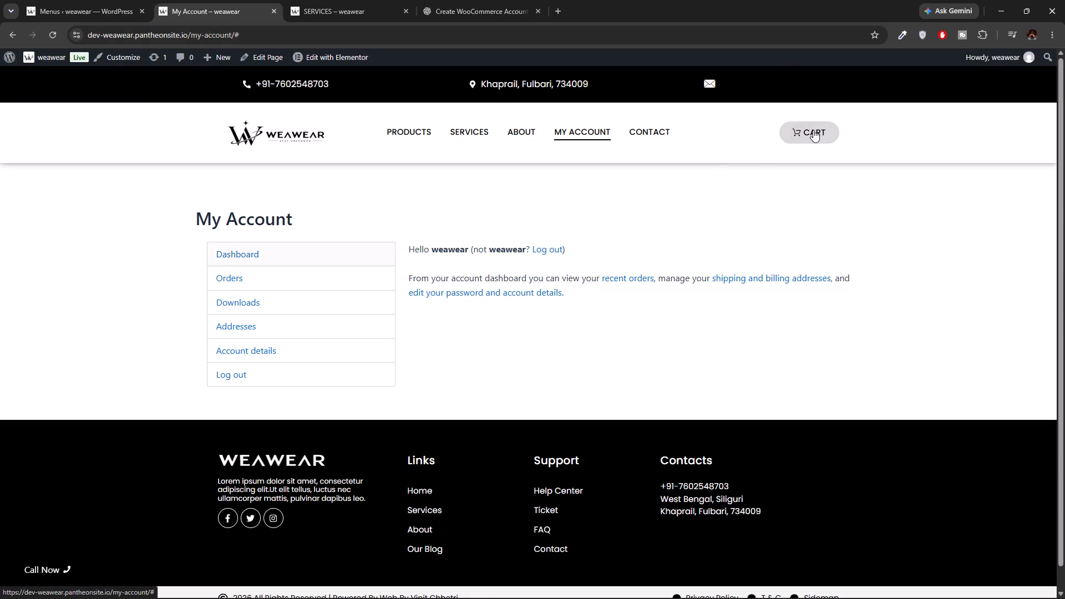
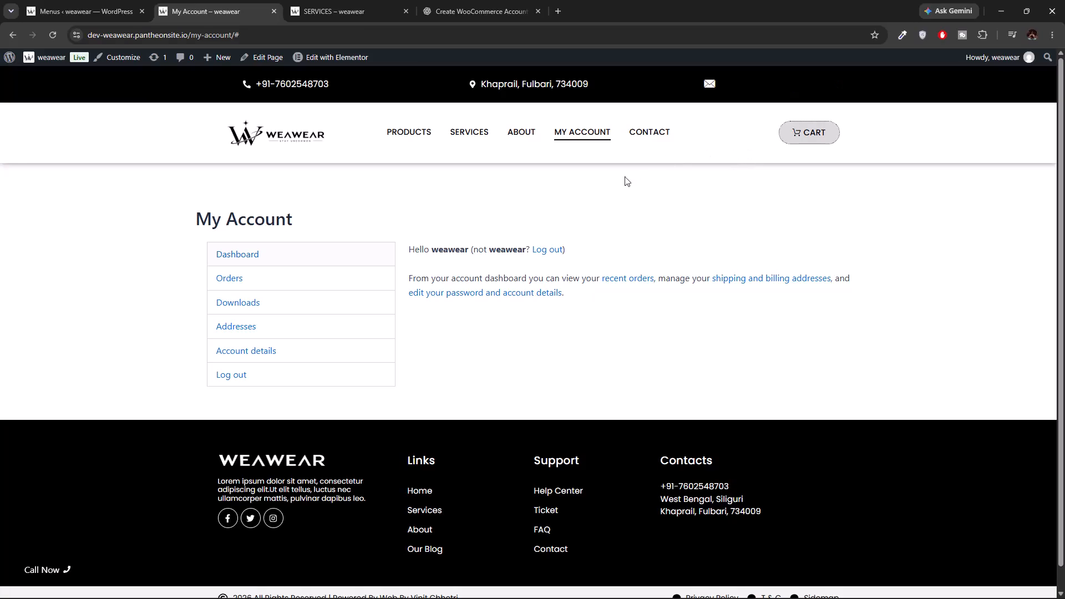
# Preview the live Cart and Checkout pages from the WordPress Pages list, returning to the list after each.
pyautogui.click(92, 0)
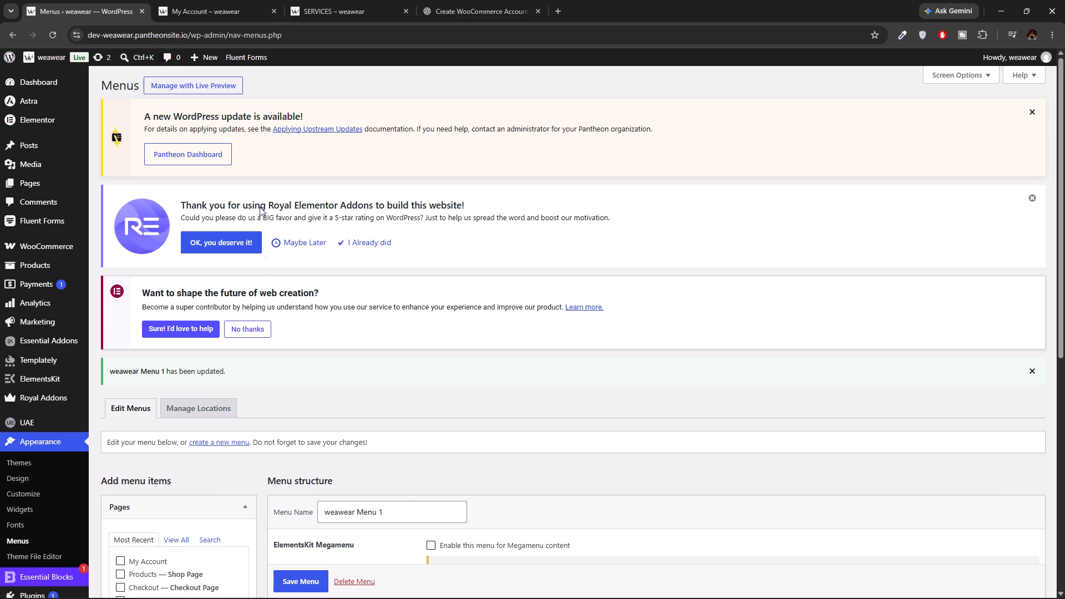
pyautogui.scroll(-5, 265, 281)
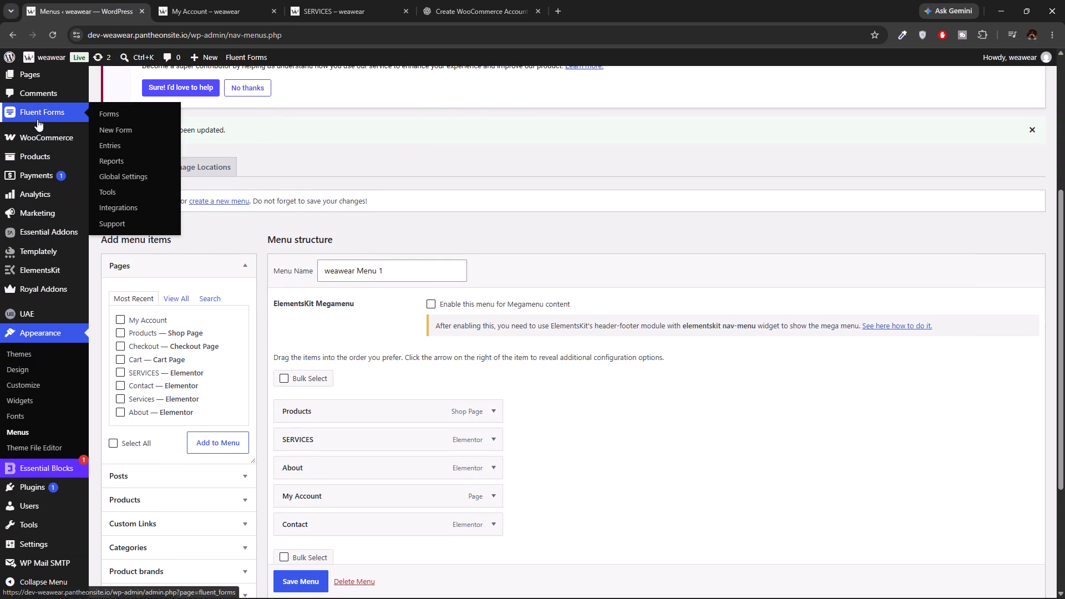
pyautogui.click(49, 75)
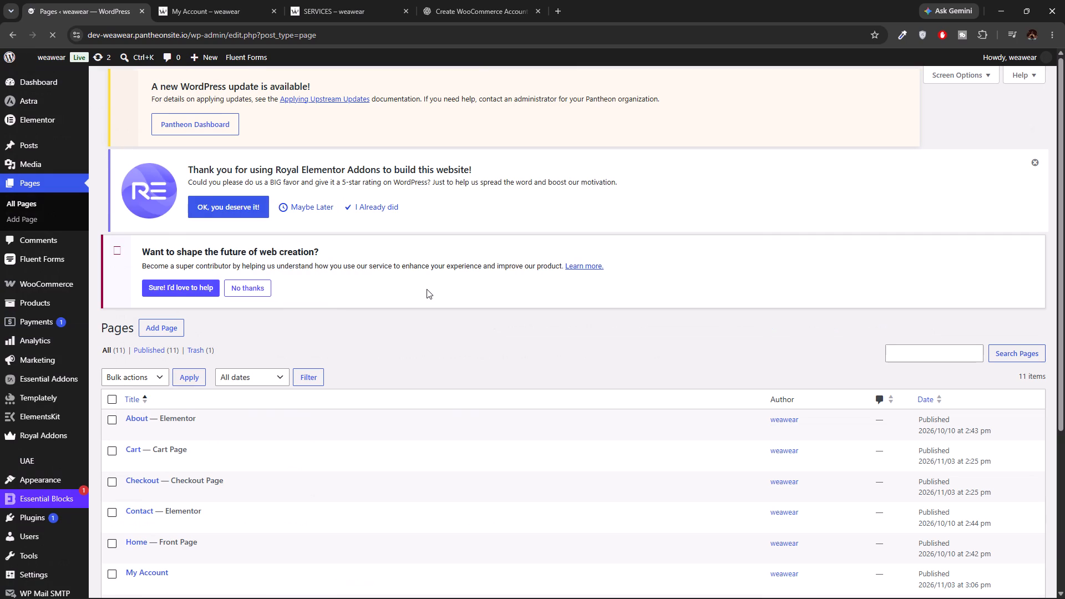
pyautogui.scroll(-1, 427, 289)
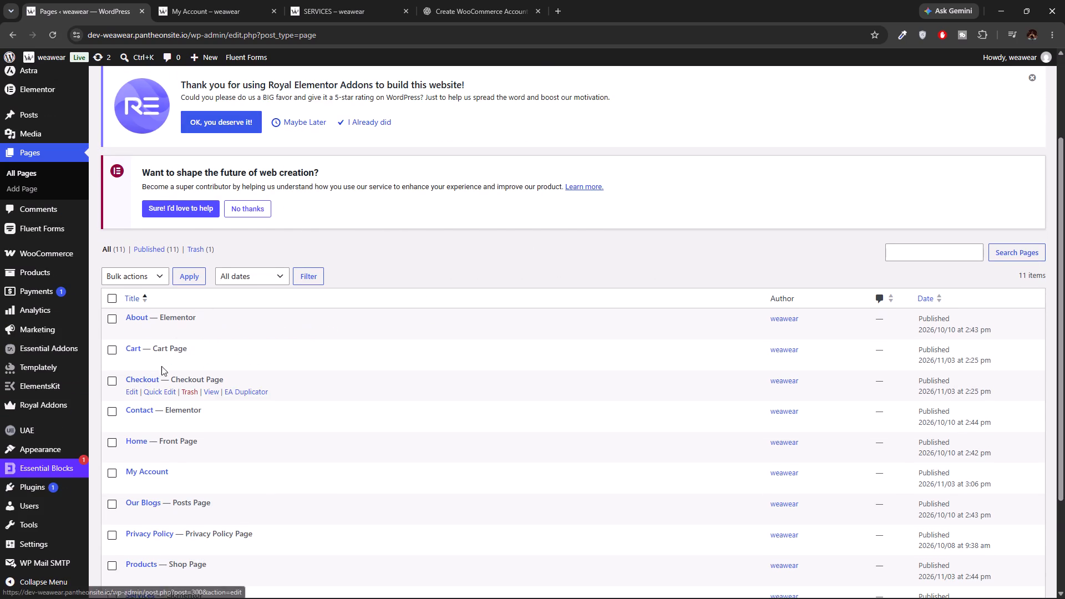
pyautogui.click(209, 362)
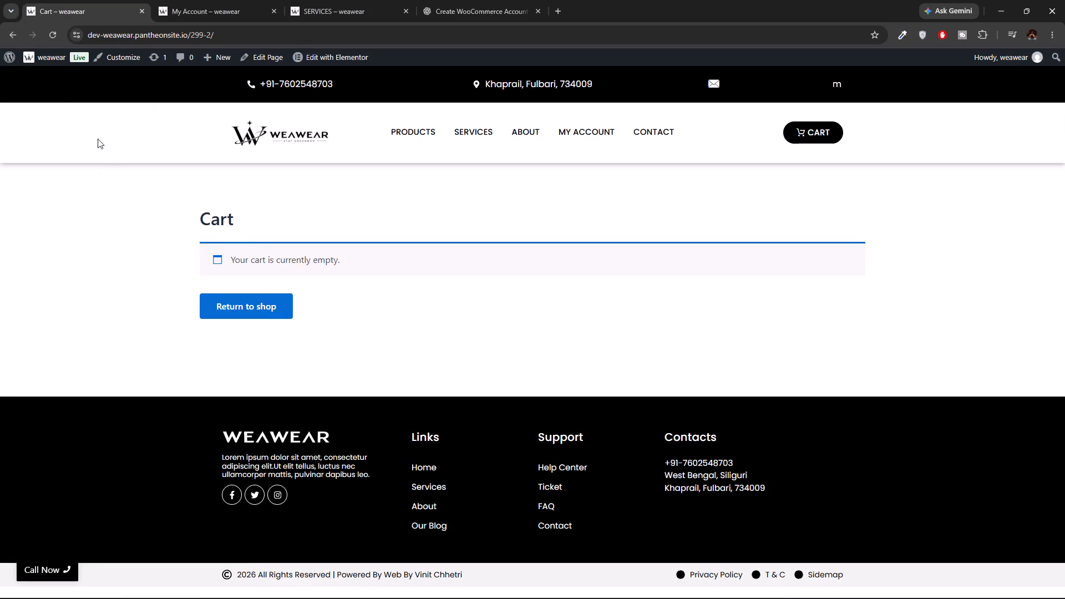
pyautogui.click(11, 34)
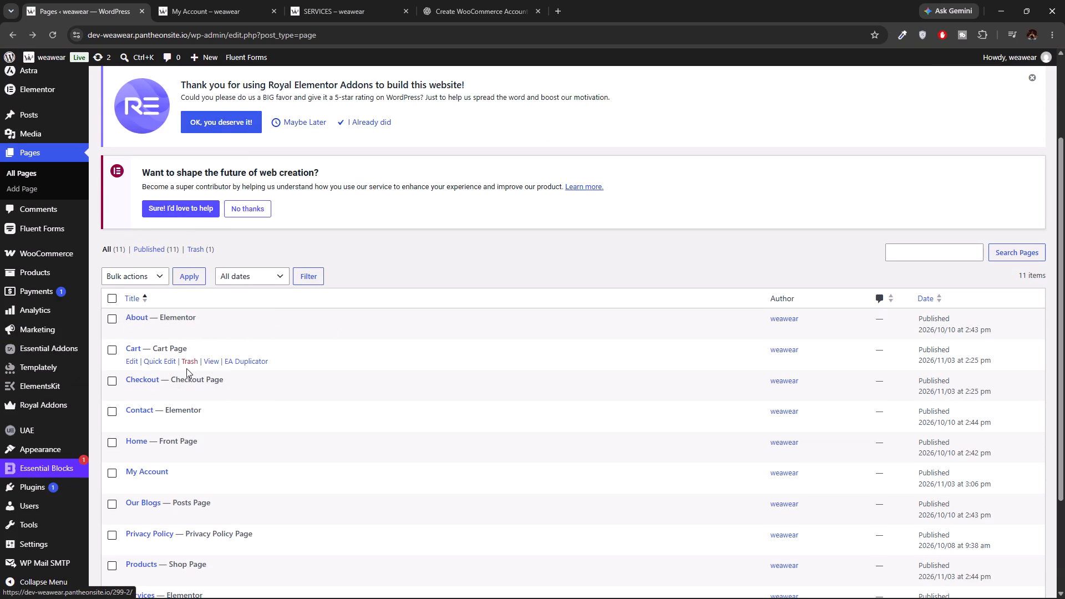
pyautogui.click(212, 393)
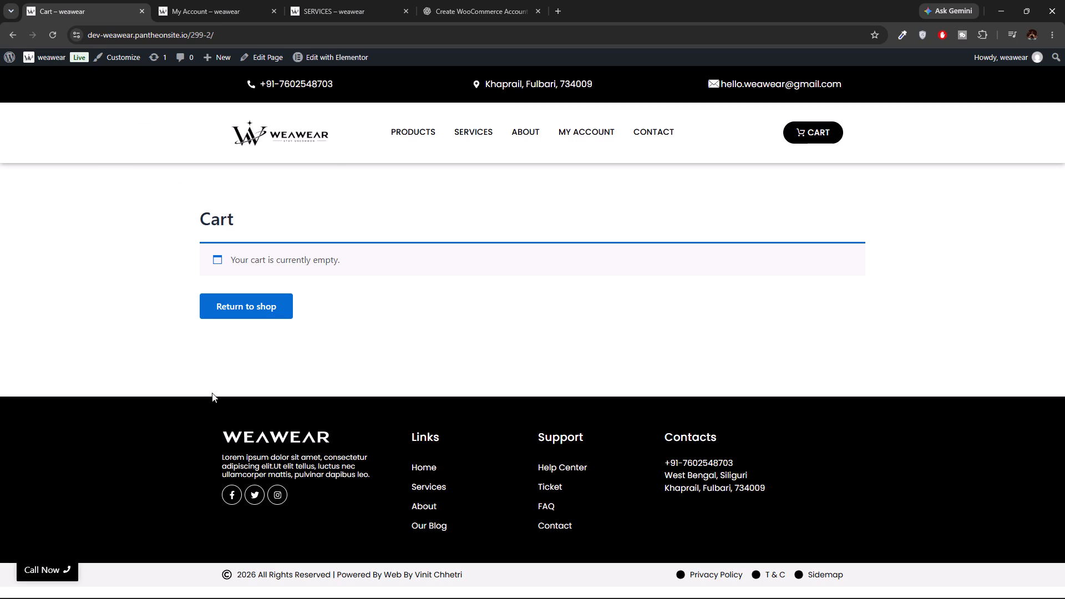
pyautogui.scroll(1, 212, 393)
pyautogui.click(11, 40)
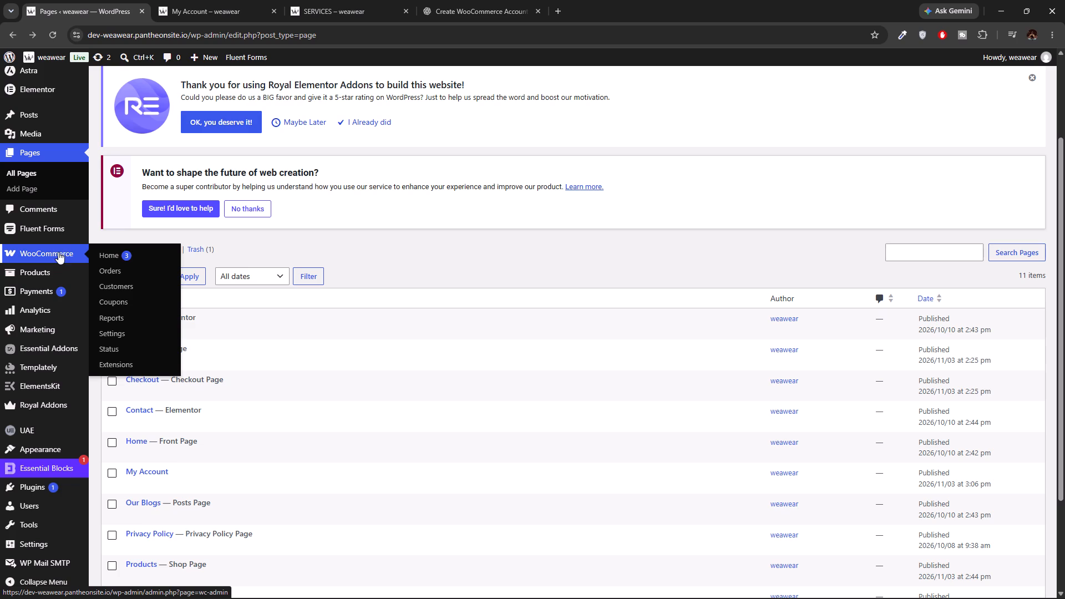
# In WooCommerce's advanced page setup, assign My Account (ID: 306) as the My account page and save the settings.
pyautogui.click(124, 331)
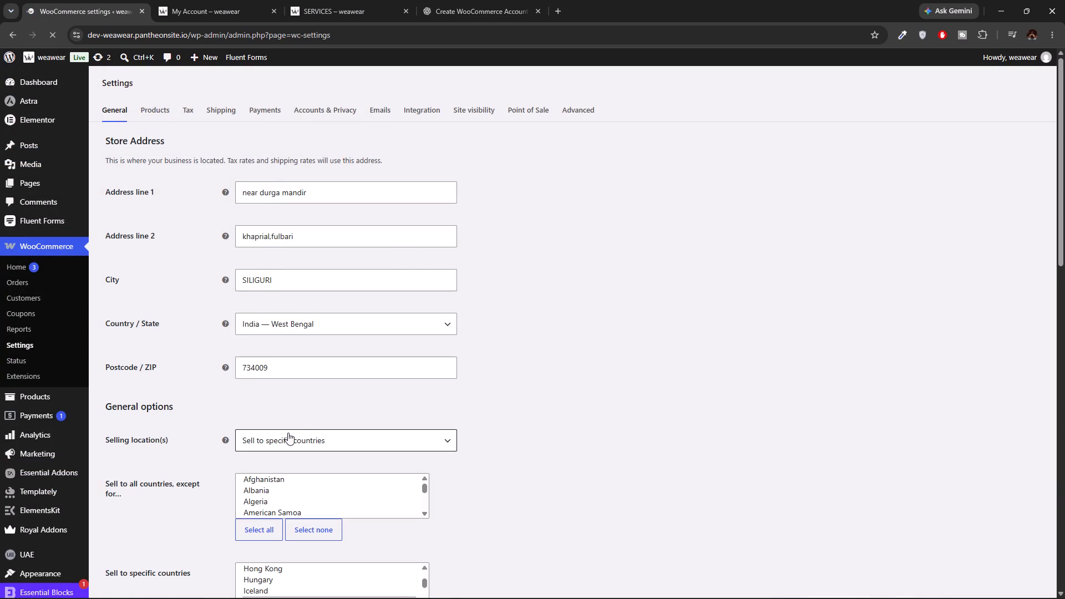
pyautogui.scroll(-2, 288, 433)
pyautogui.scroll(1, 288, 433)
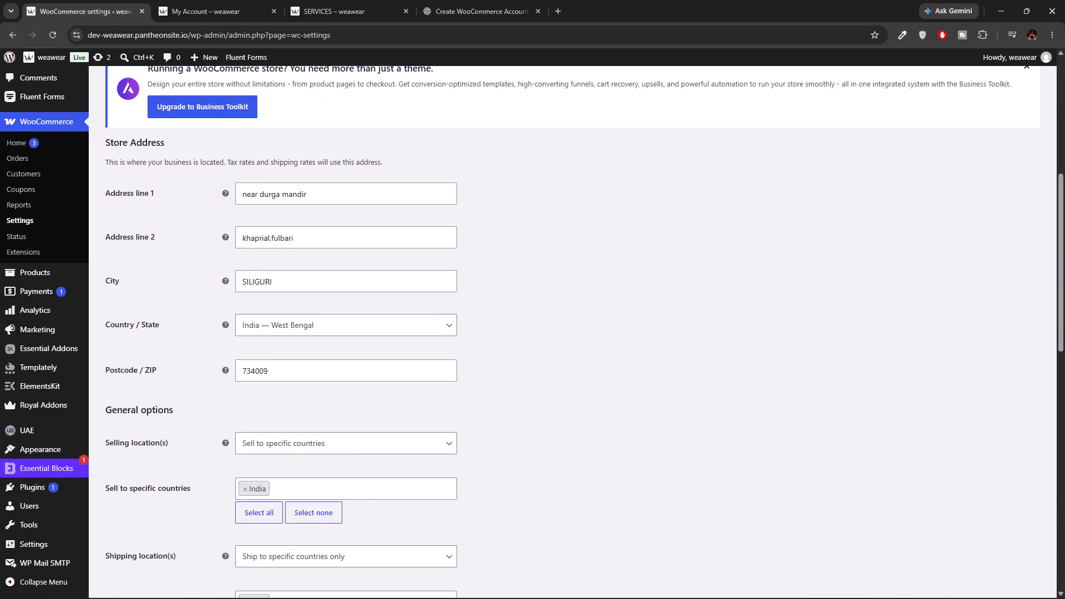
pyautogui.scroll(1, 288, 433)
pyautogui.click(578, 105)
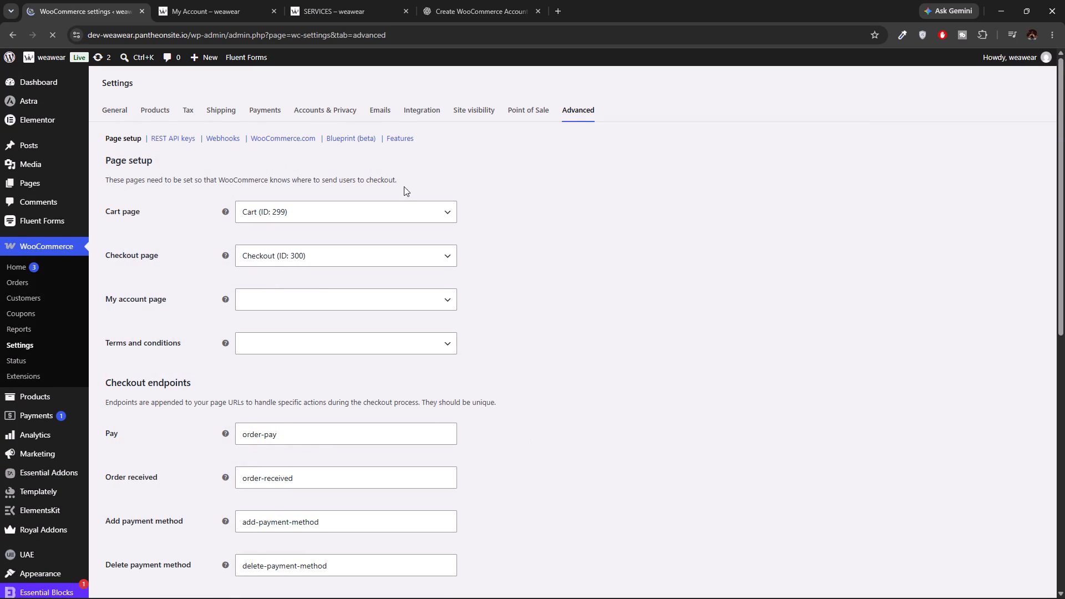
pyautogui.scroll(-2, 253, 419)
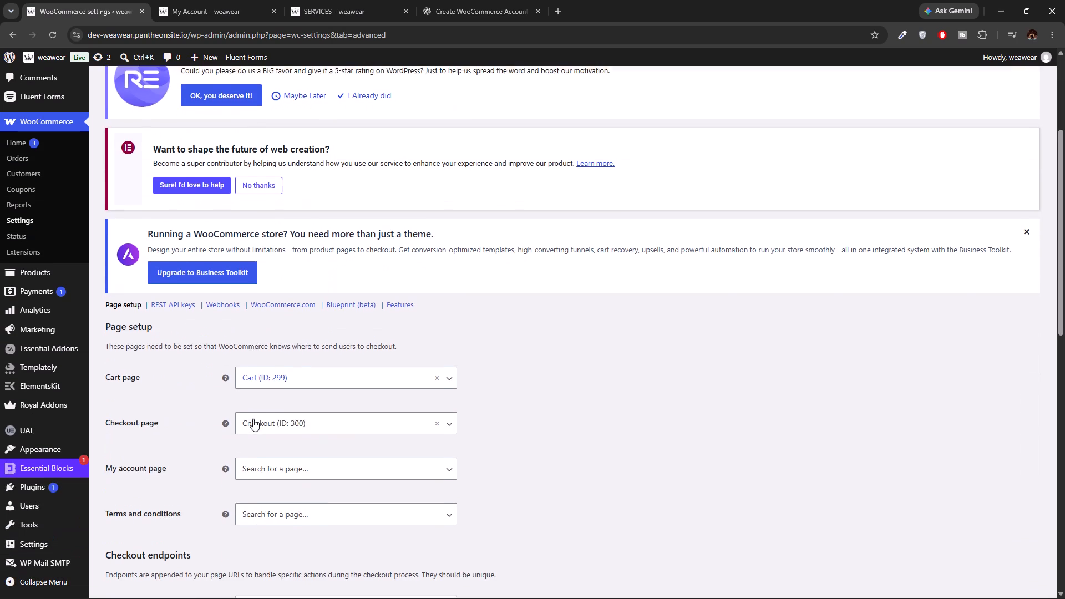
pyautogui.scroll(-1, 253, 419)
pyautogui.click(248, 466)
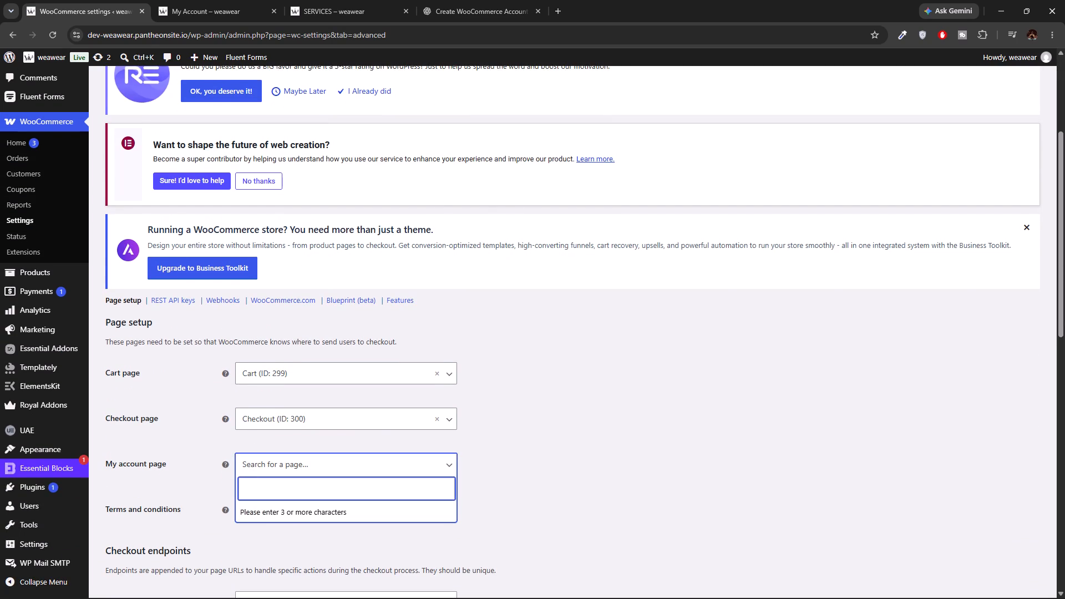
pyautogui.click(247, 488)
pyautogui.write('my')
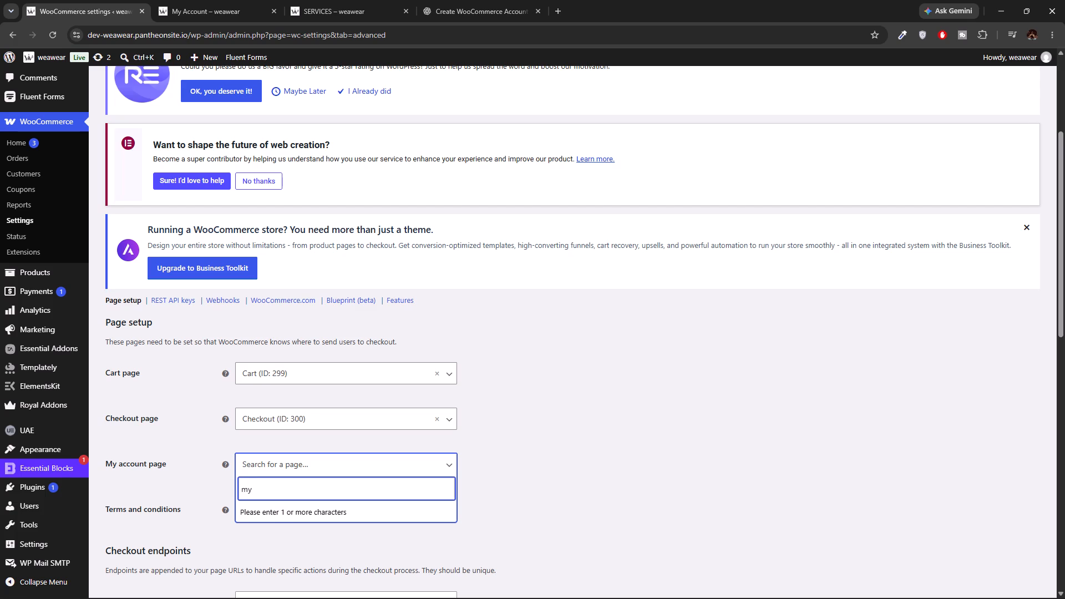
pyautogui.press('space')
pyautogui.write('a')
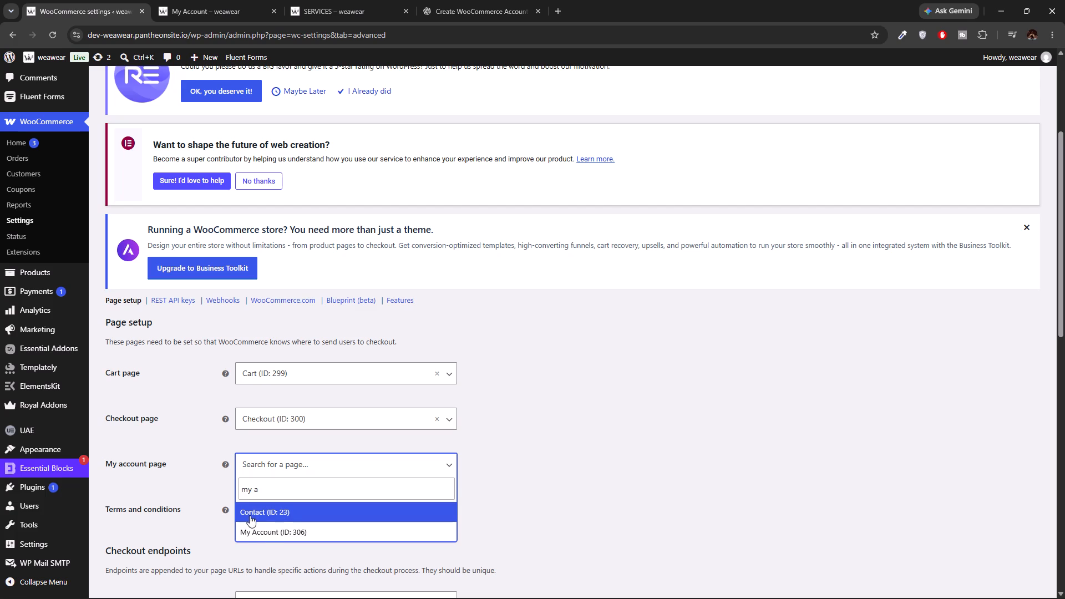
pyautogui.click(264, 535)
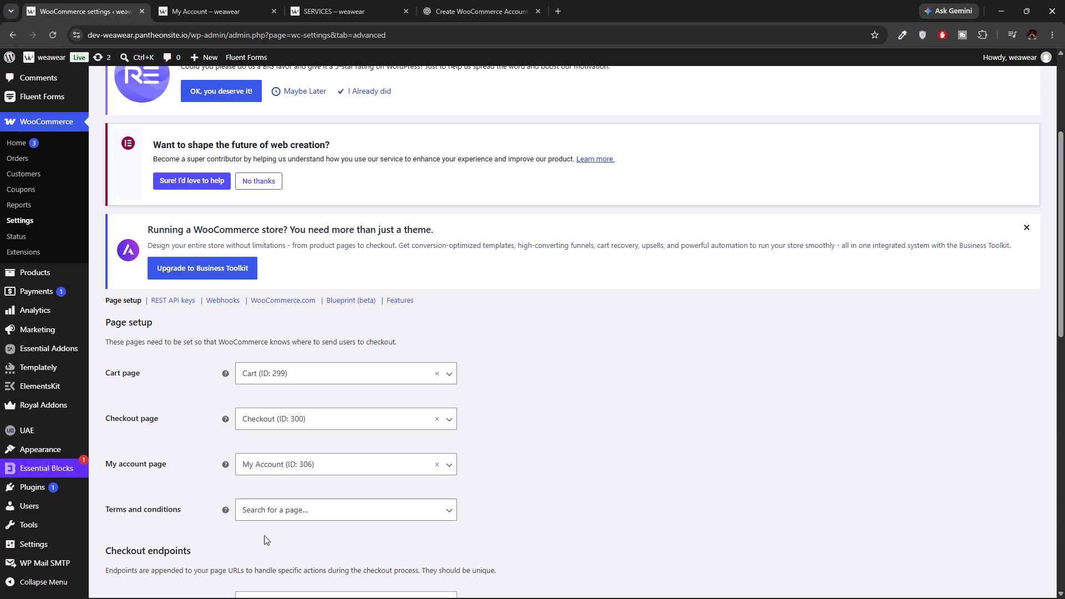
pyautogui.scroll(-10, 264, 535)
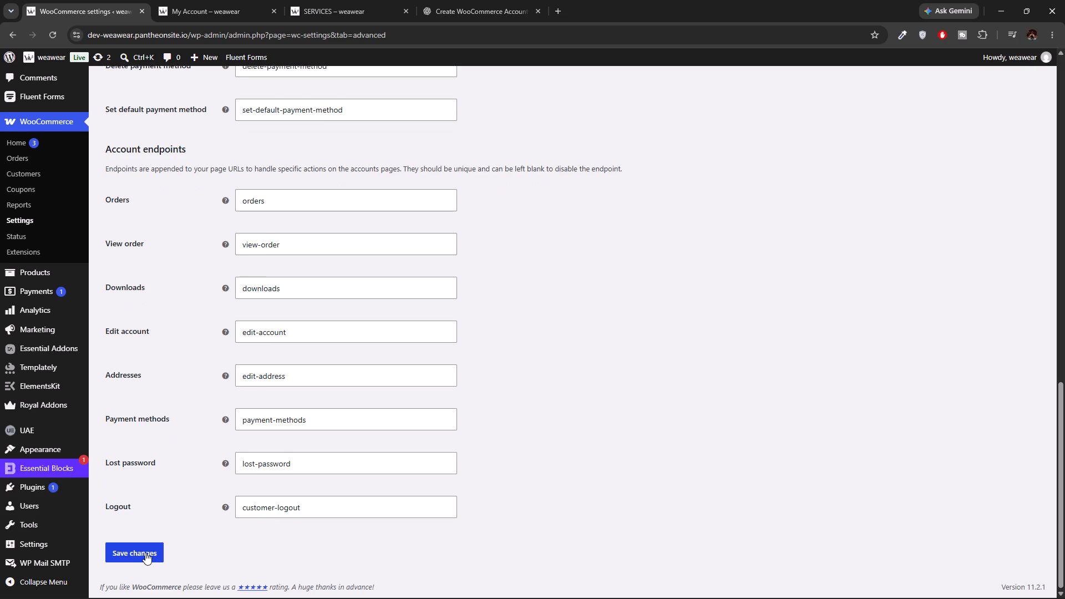
pyautogui.click(145, 552)
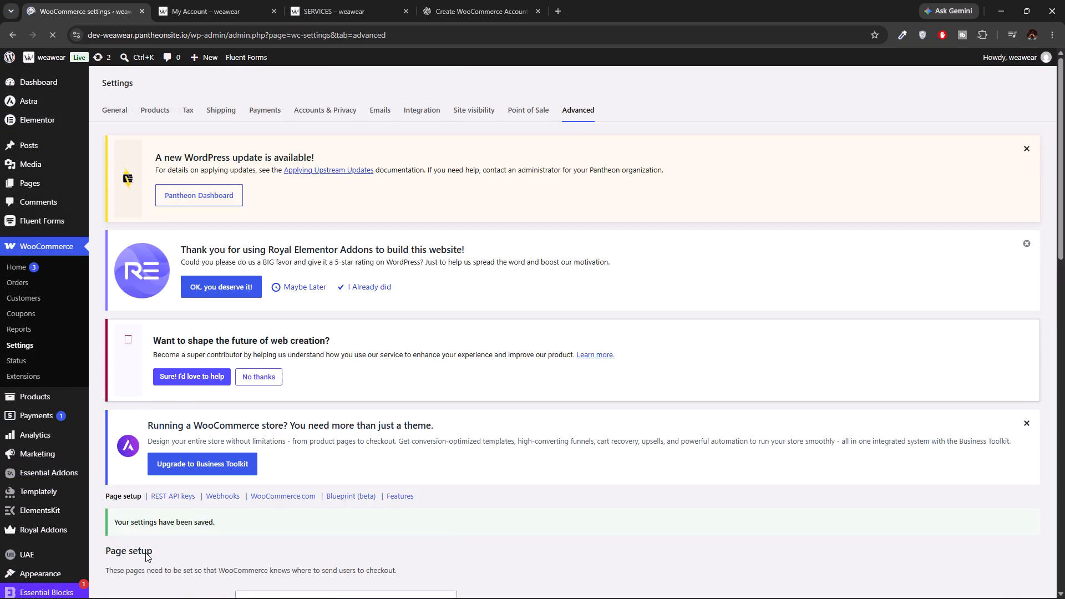
# Review the saved page assignments and the checkout and account endpoints in WooCommerce's advanced settings.
pyautogui.scroll(2, 145, 552)
pyautogui.scroll(-8, 145, 552)
pyautogui.scroll(8, 145, 552)
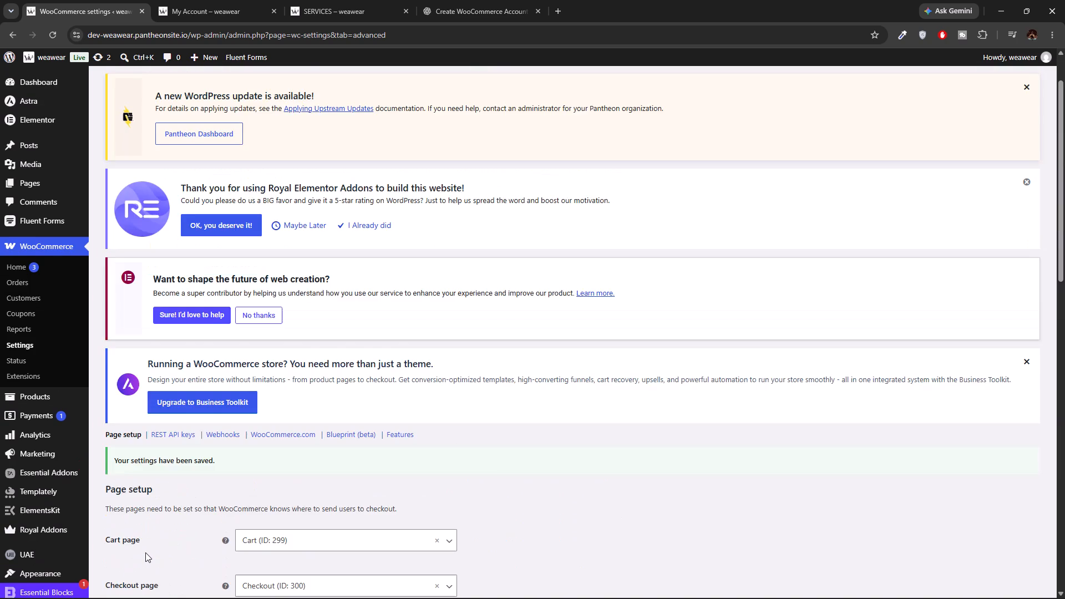
pyautogui.scroll(-11, 145, 552)
pyautogui.scroll(12, 145, 552)
pyautogui.scroll(-9, 145, 552)
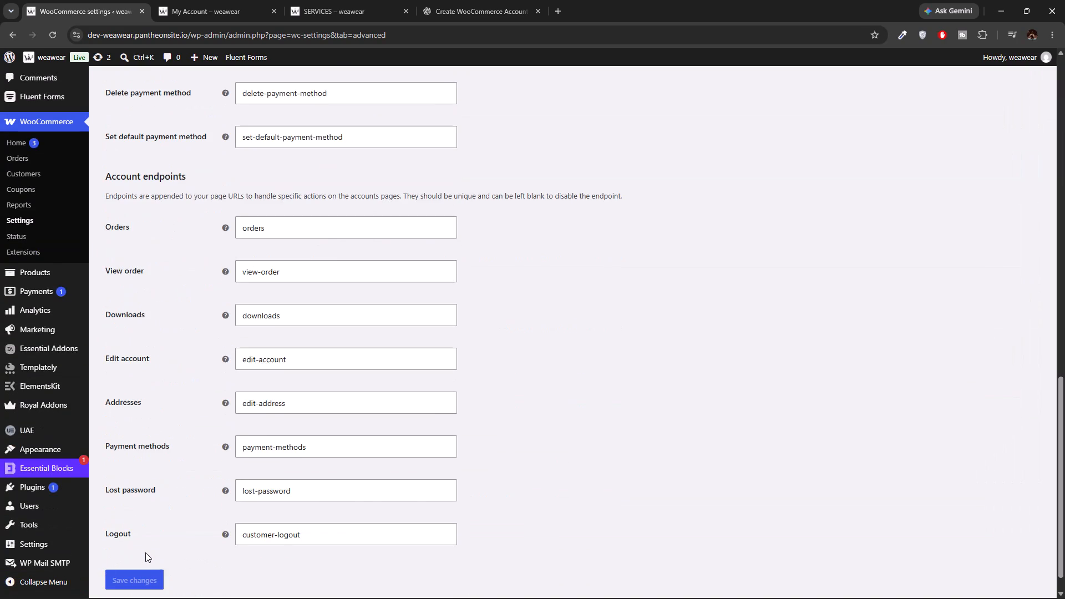
pyautogui.scroll(9, 145, 552)
pyautogui.scroll(-3, 145, 552)
pyautogui.scroll(1, 145, 552)
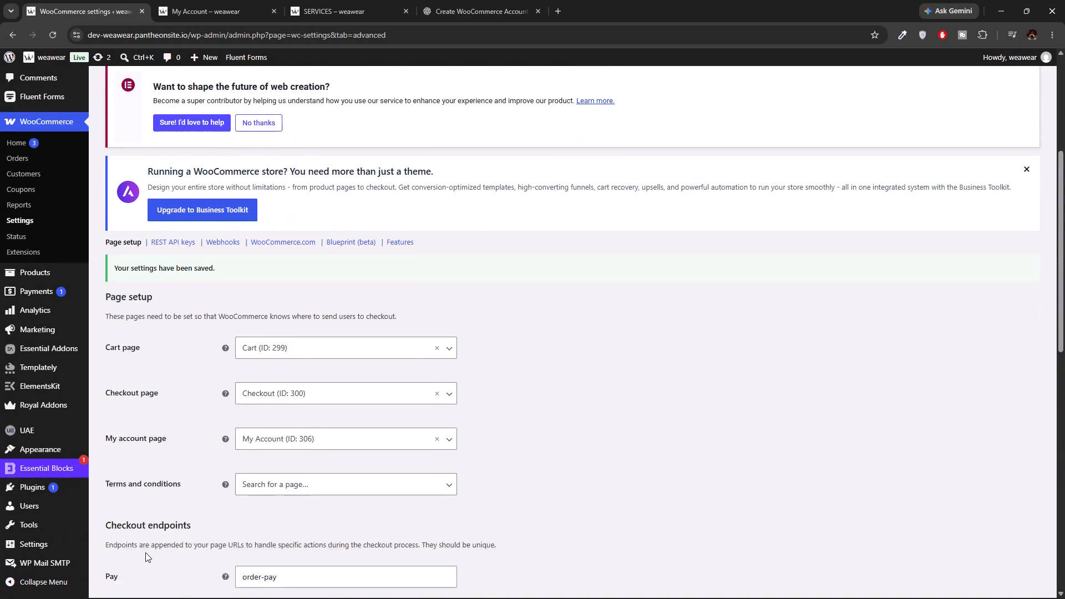
pyautogui.scroll(7, 145, 552)
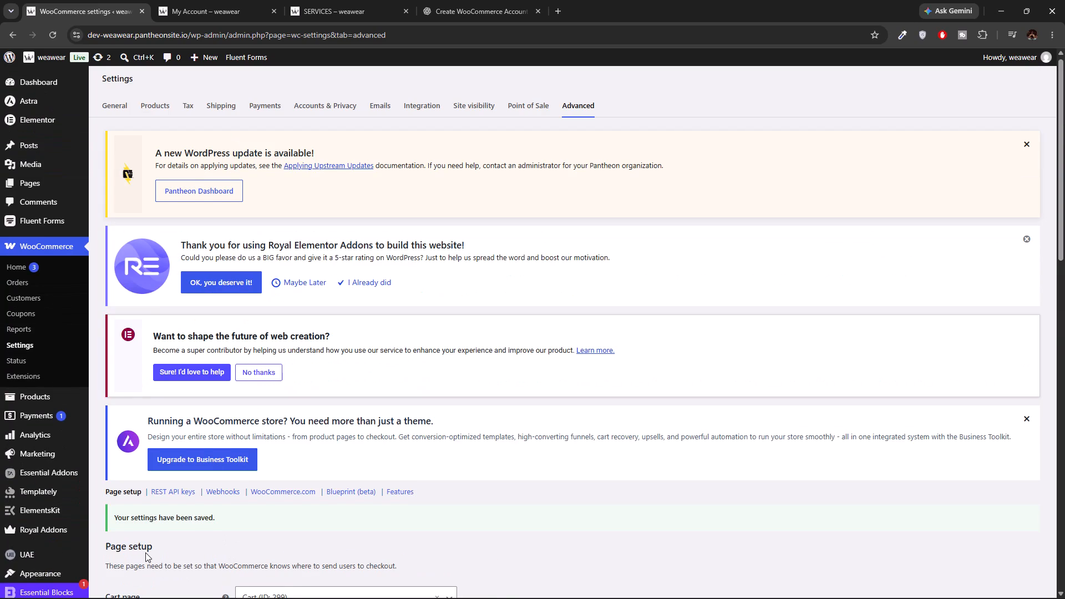
# Reload the live My Account page and close the separate SERVICES page tab.
pyautogui.click(232, 13)
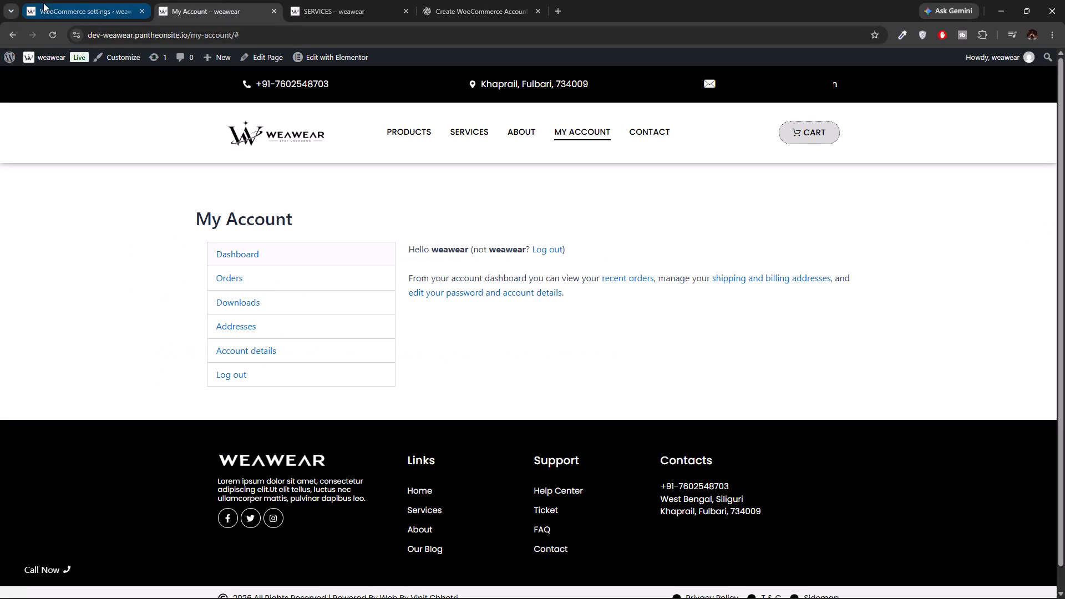
pyautogui.click(55, 31)
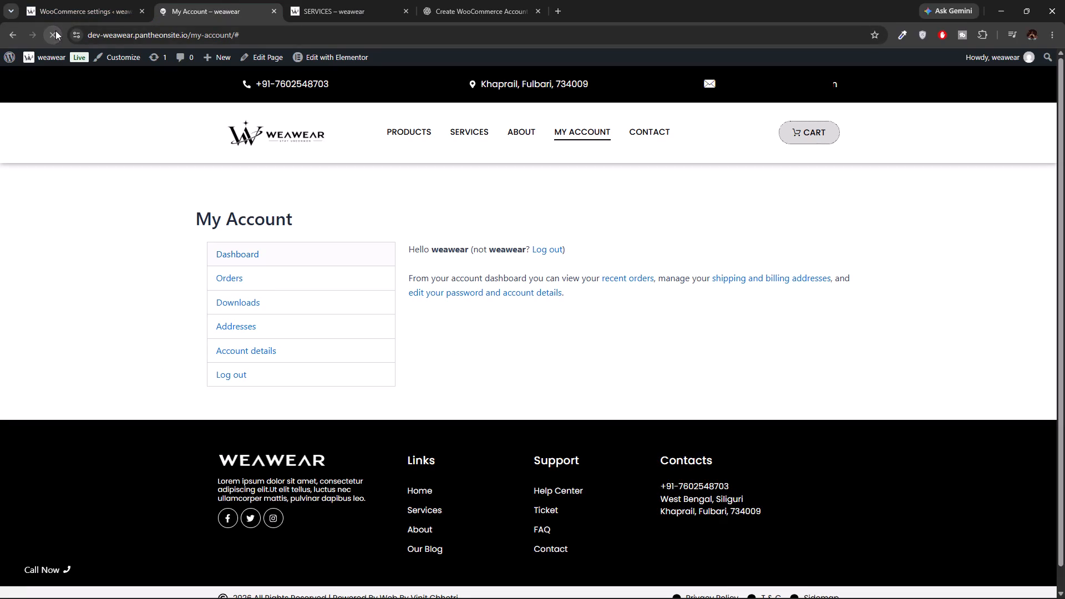
pyautogui.click(406, 8)
# Test the live header's Products, Services, About and My Account links, as well as the logo link to the home page.
pyautogui.click(419, 135)
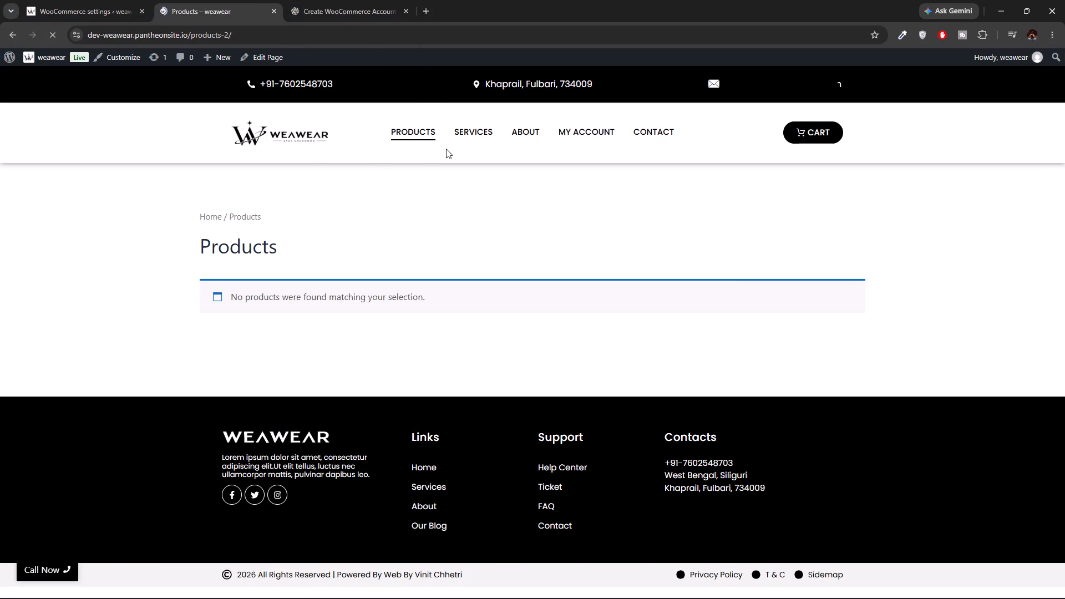
pyautogui.click(481, 135)
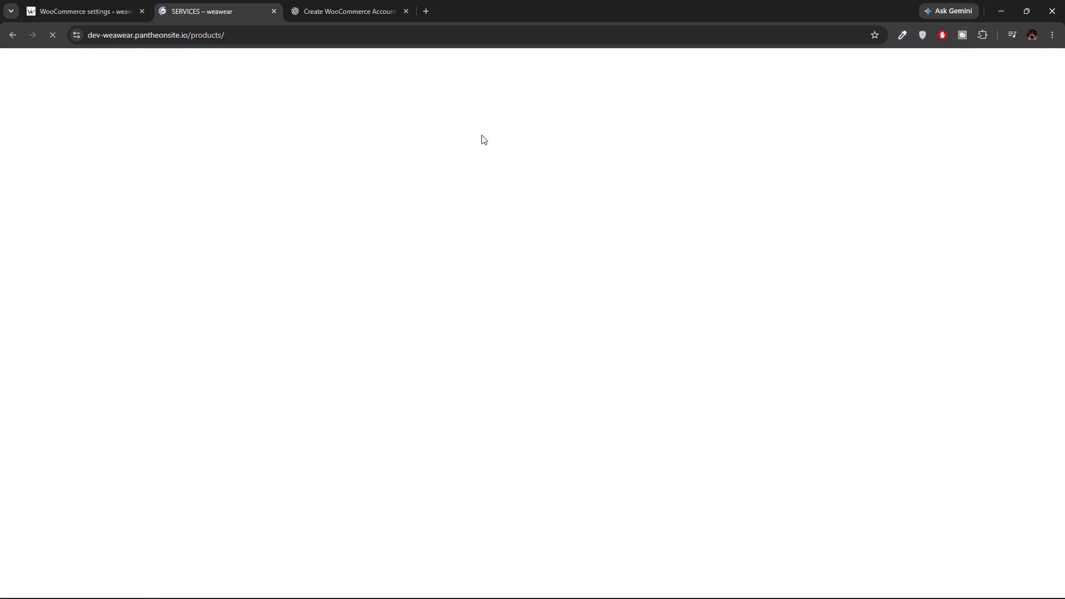
pyautogui.click(525, 126)
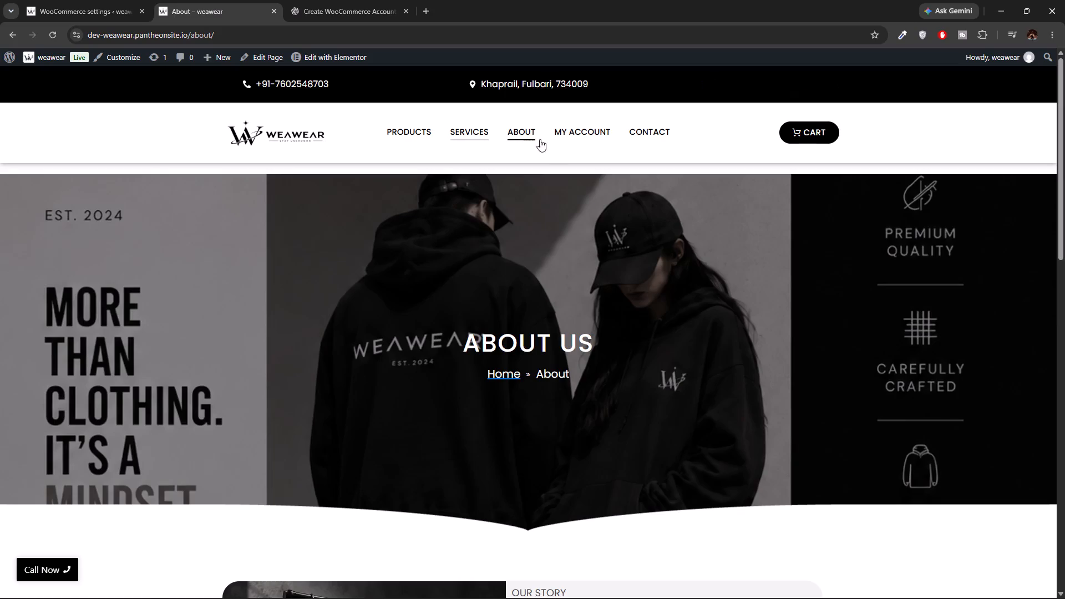
pyautogui.click(470, 138)
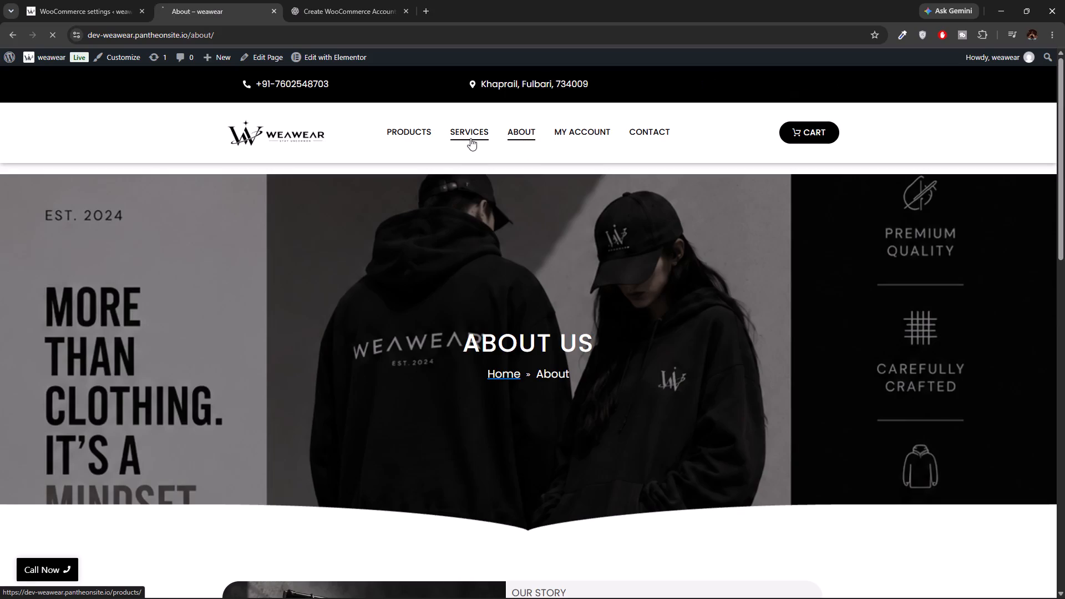
pyautogui.click(515, 134)
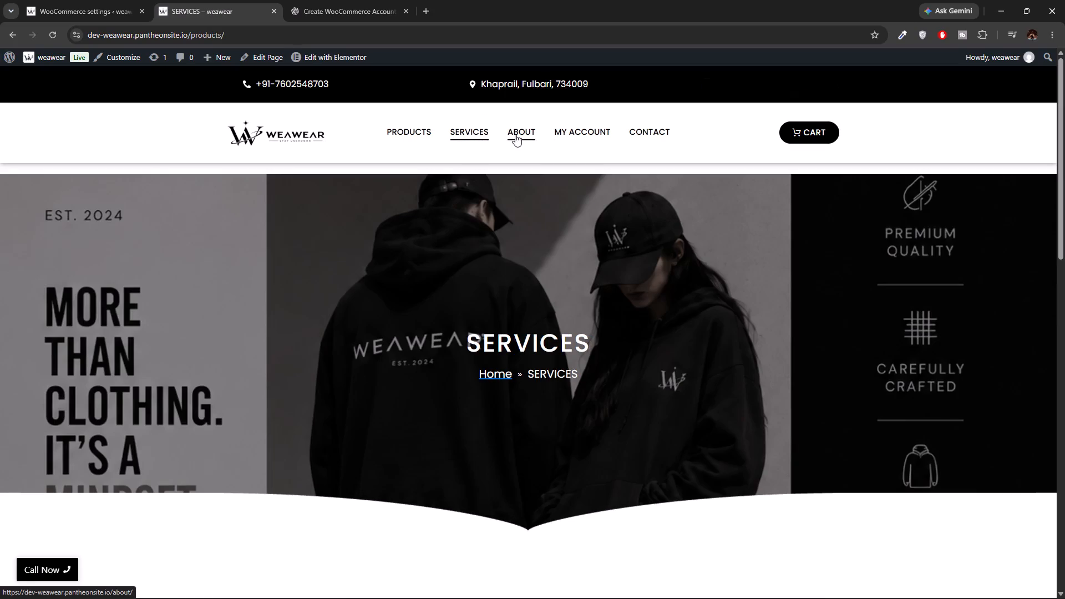
pyautogui.click(599, 134)
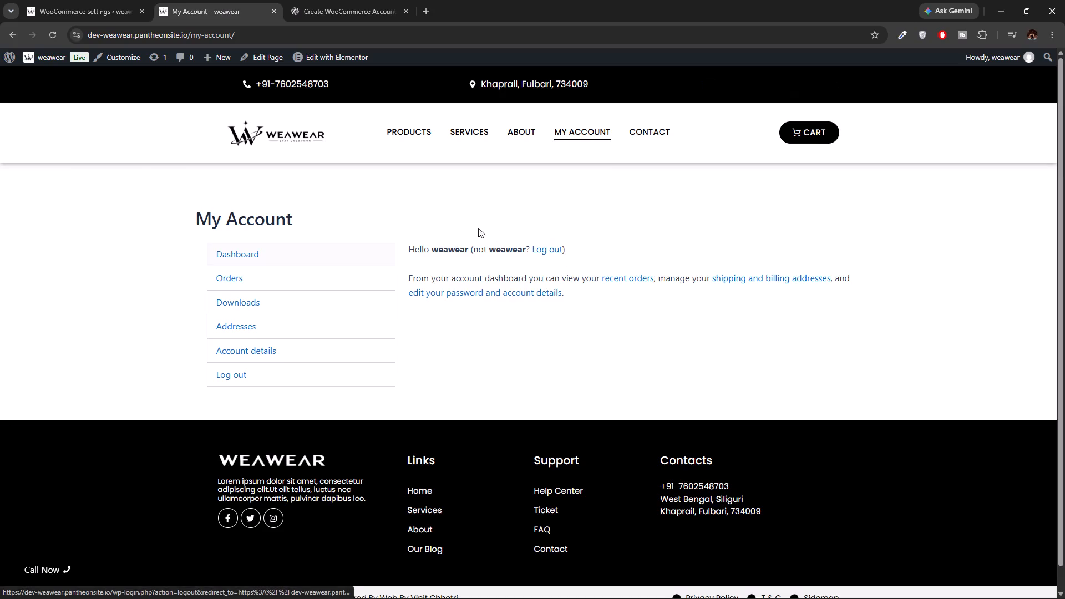
pyautogui.click(271, 134)
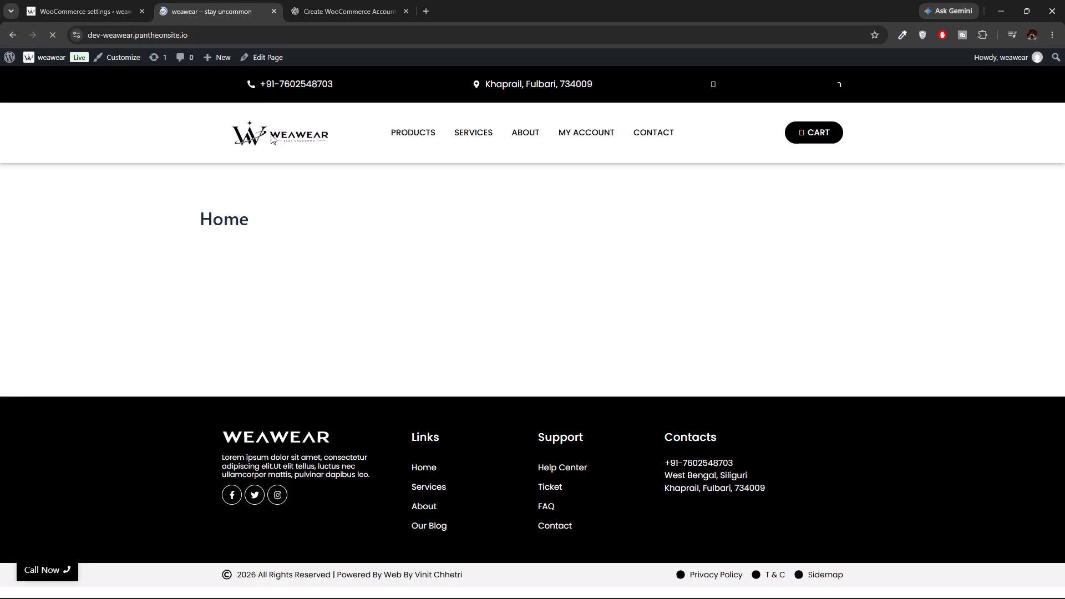
# Copy the live site's address and search for it in a new tab under the weawear Google account, closing the tab when done.
pyautogui.click(238, 31)
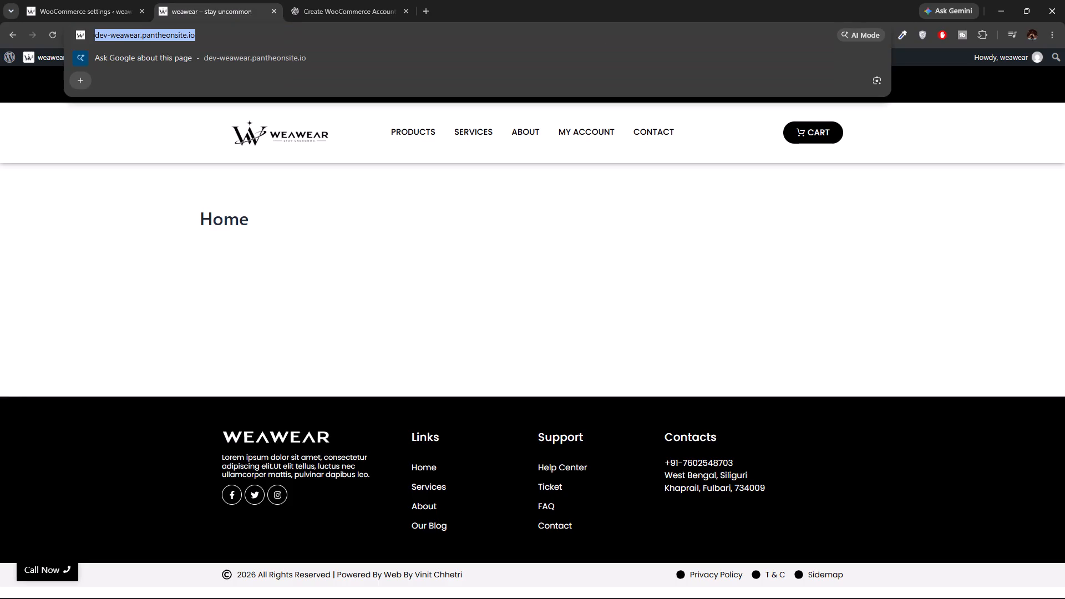
pyautogui.hotkey('ctrl', 'c')
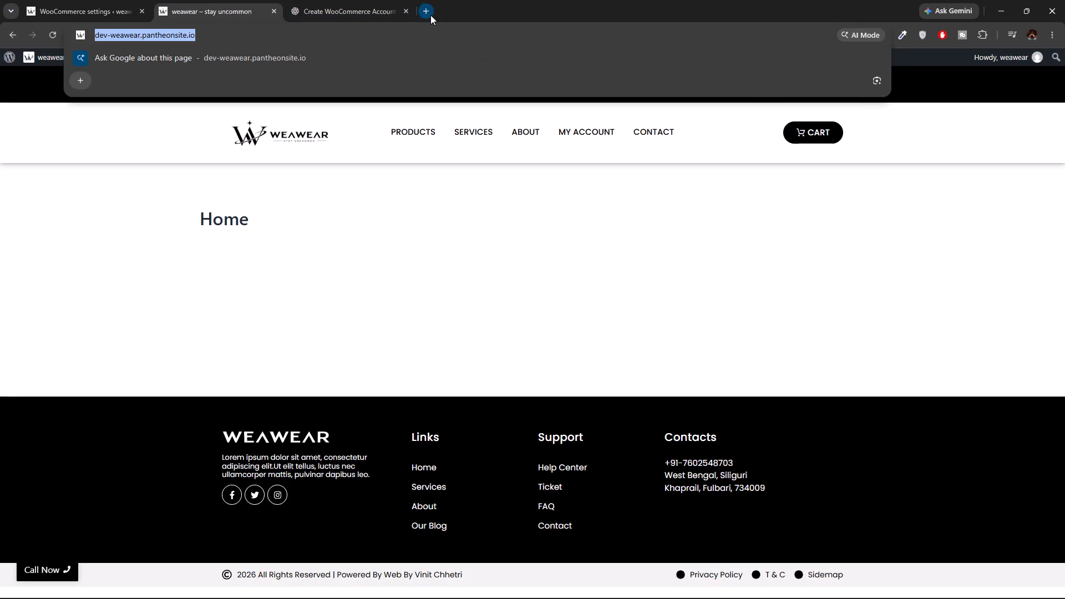
pyautogui.click(430, 15)
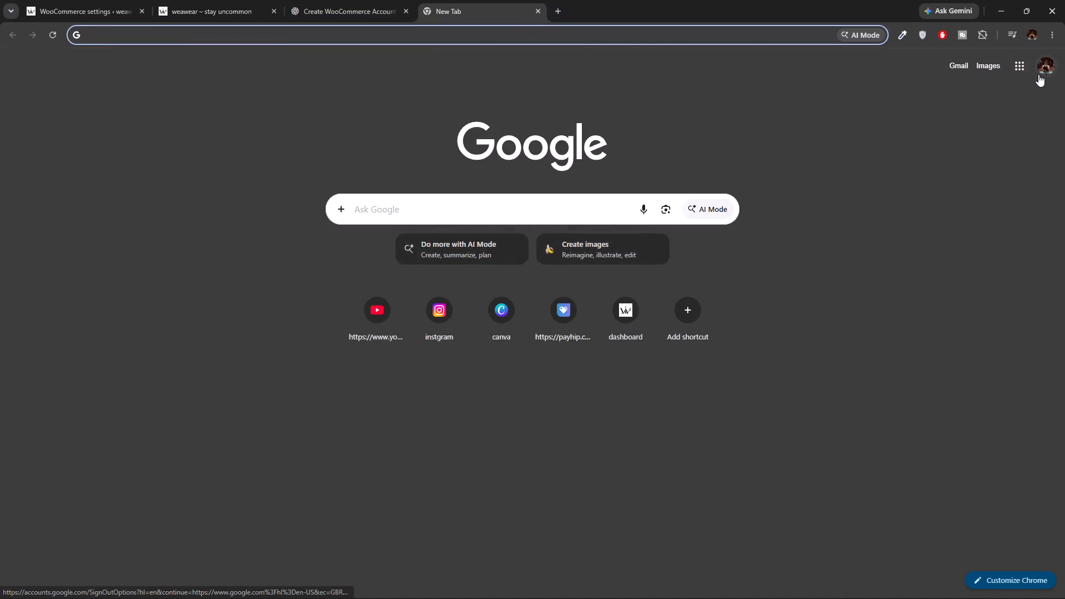
pyautogui.click(1038, 74)
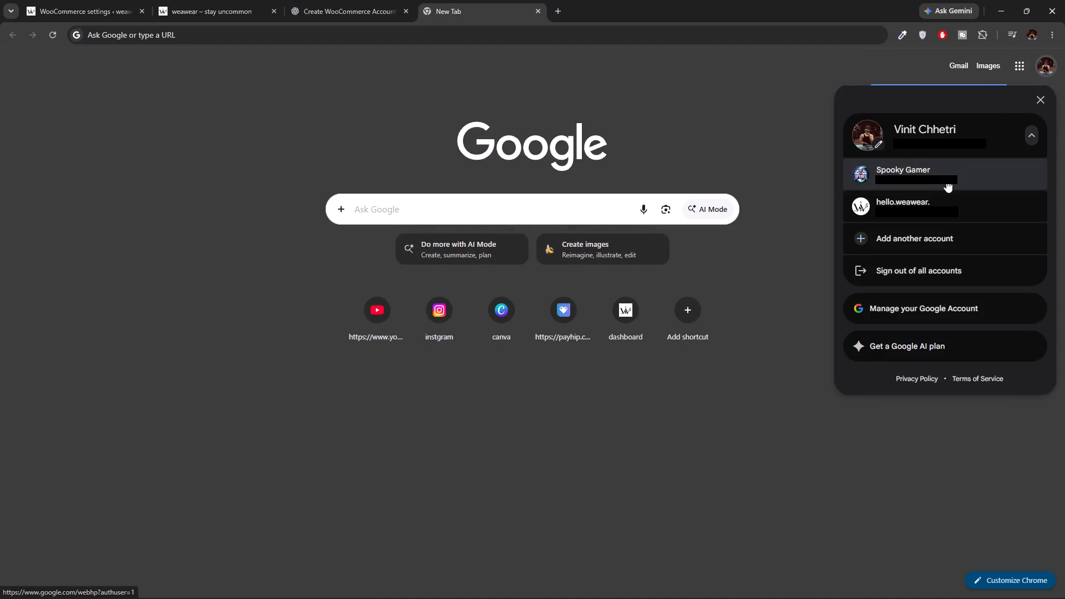
pyautogui.click(923, 207)
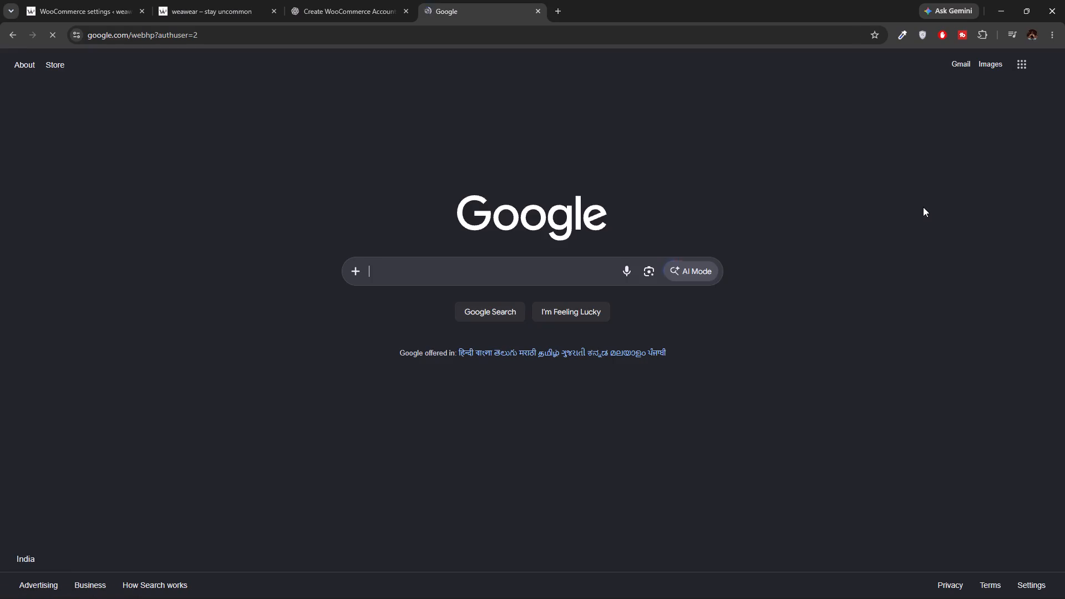
pyautogui.click(538, 269)
pyautogui.hotkey('ctrl', 'v')
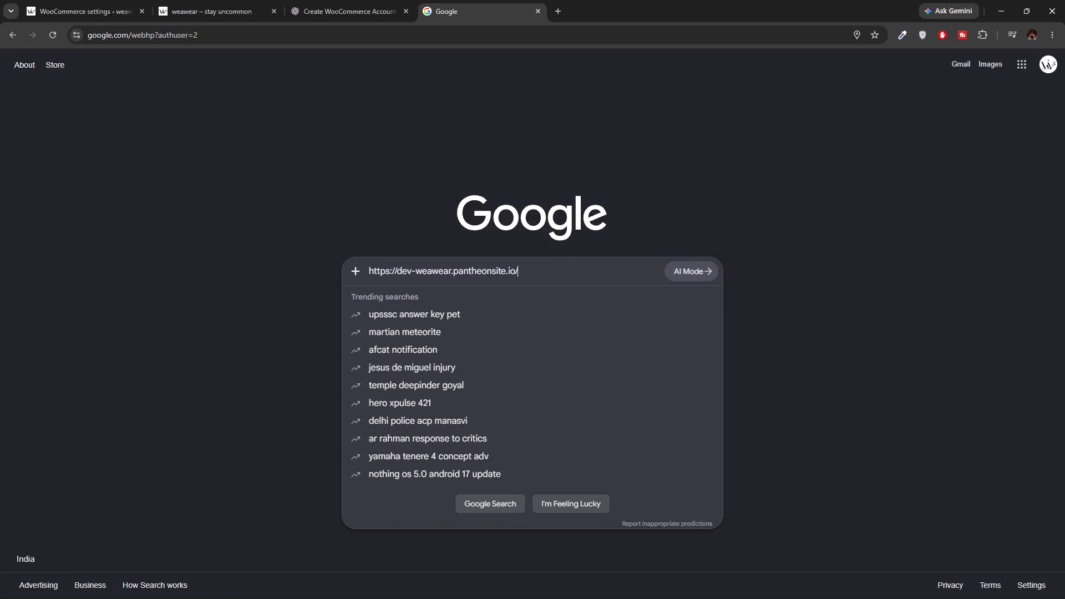
pyautogui.press('Return')
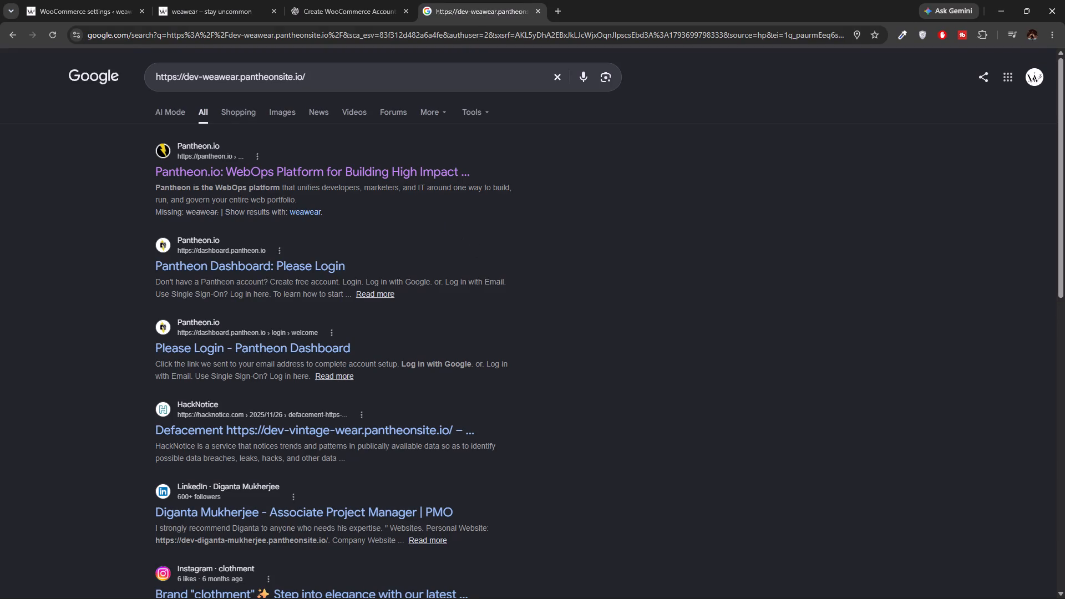
pyautogui.click(541, 9)
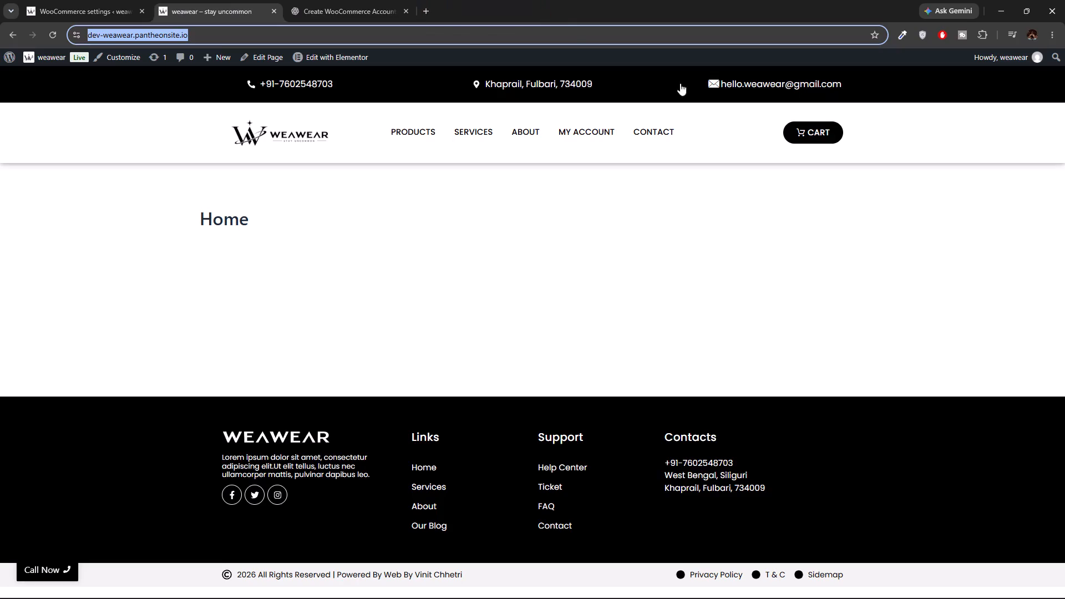
# Open dev-weawear.pantheonsite.io in a new tab switched to the second Google account.
pyautogui.click(424, 12)
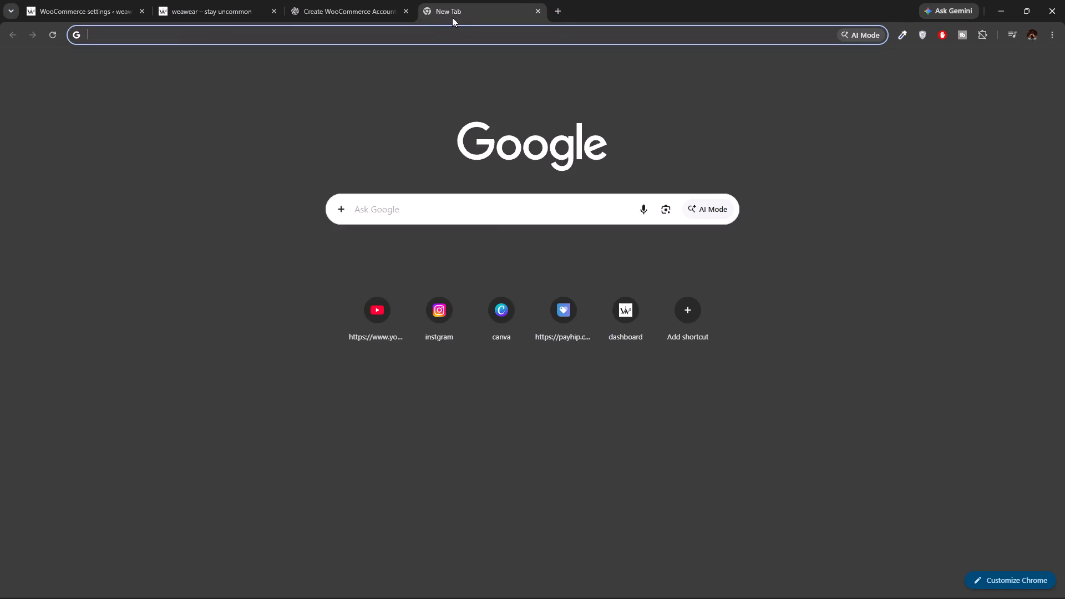
pyautogui.click(1043, 74)
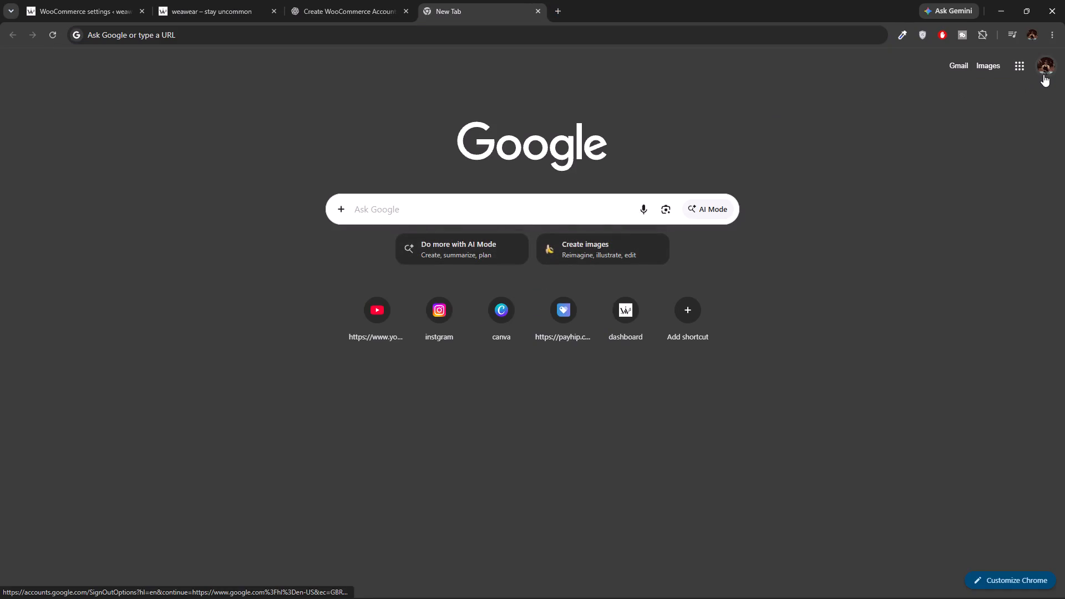
pyautogui.click(913, 188)
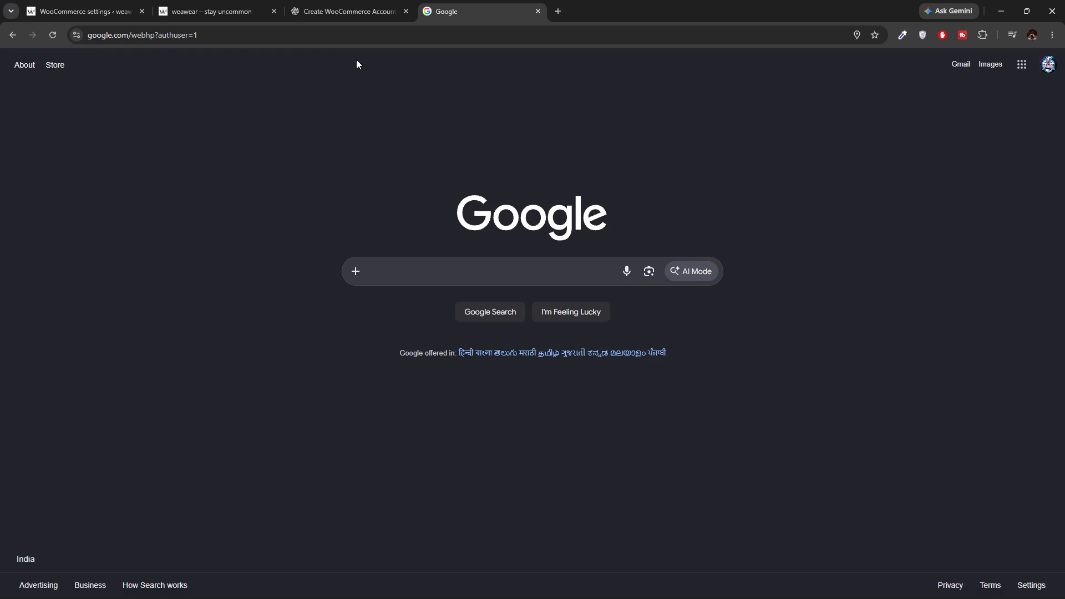
pyautogui.click(316, 44)
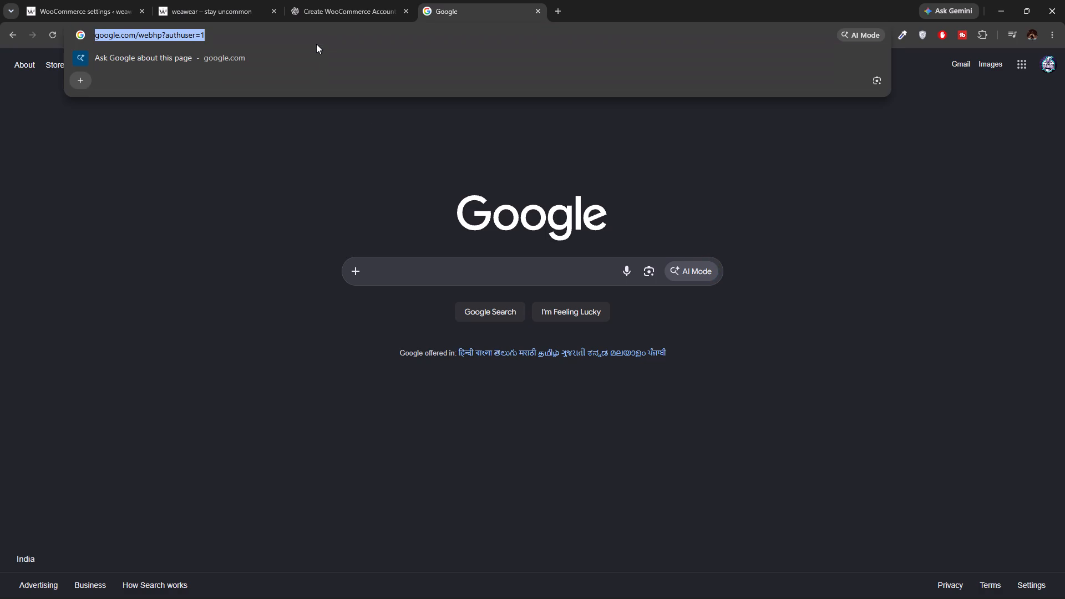
pyautogui.press('BackSpace')
pyautogui.hotkey('ctrl', 'v')
pyautogui.press('Return')
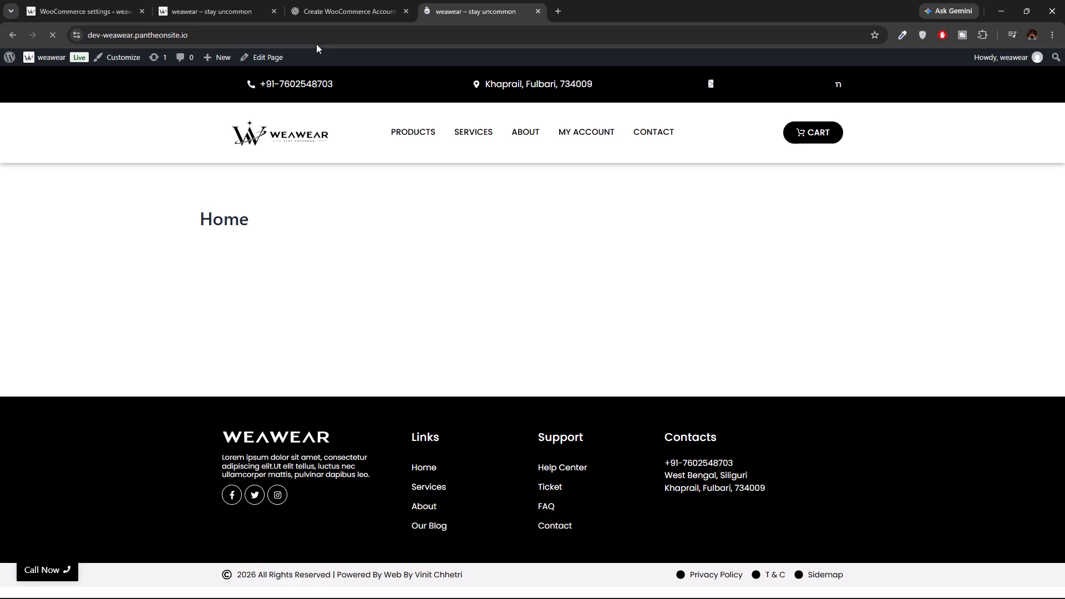
# Test the My Account and Products links in this tab, close it, and return to the original home page tab.
pyautogui.click(586, 124)
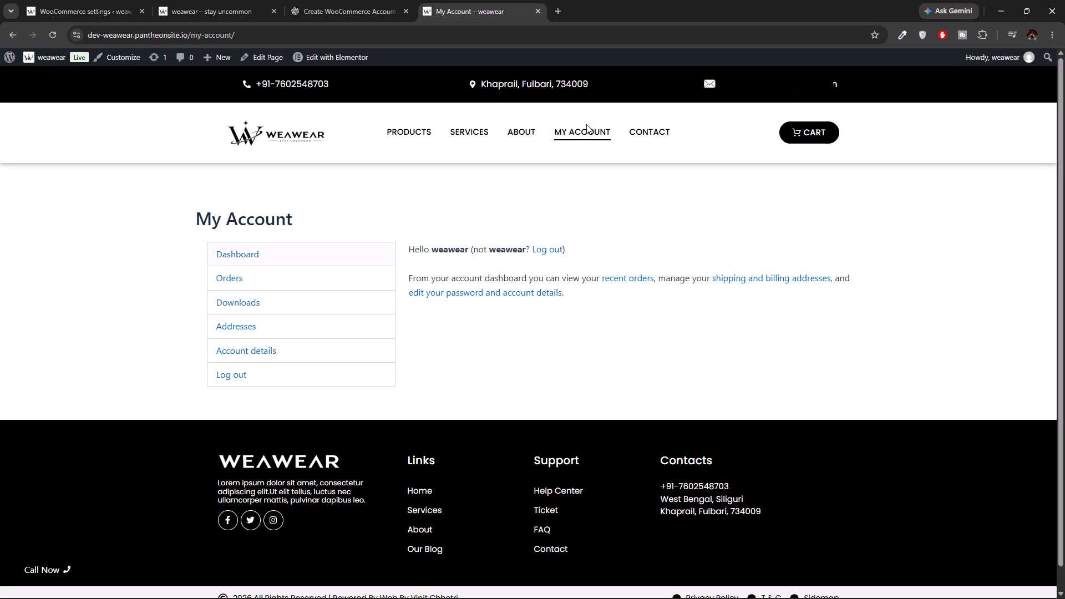
pyautogui.click(407, 128)
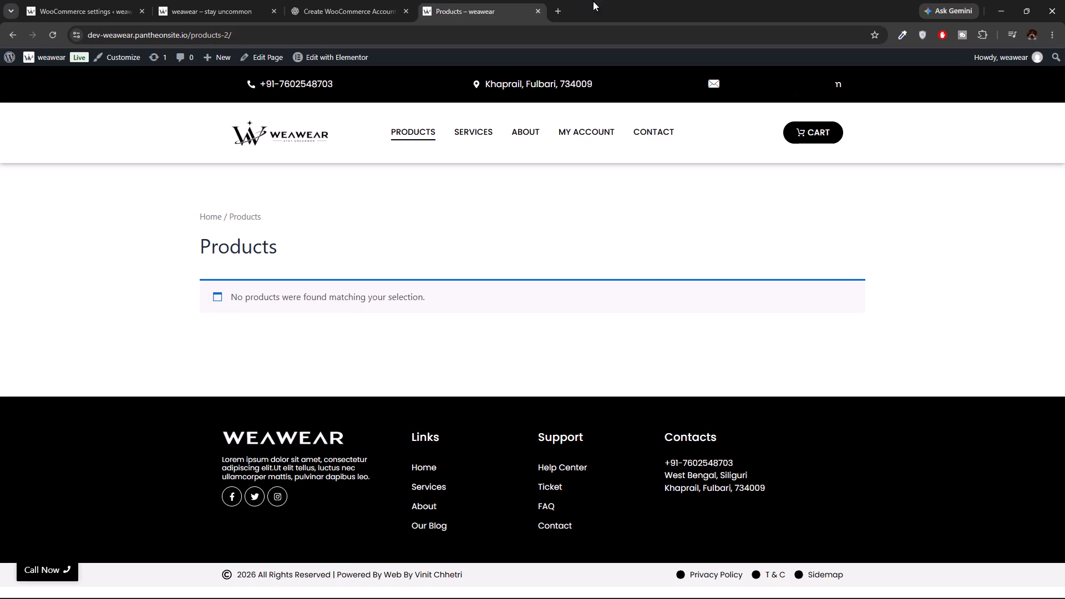
pyautogui.click(538, 12)
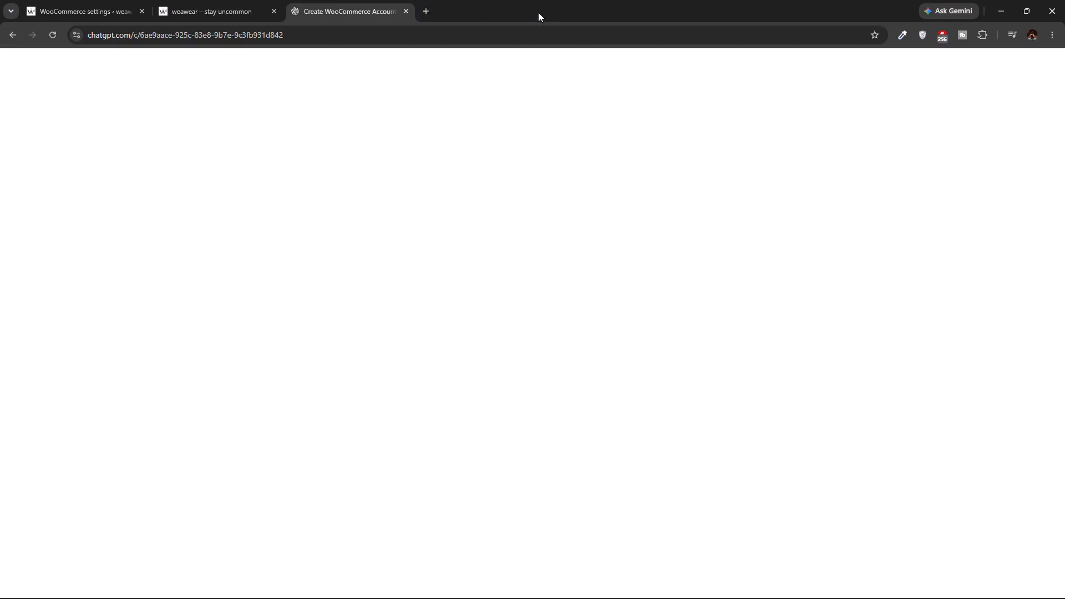
pyautogui.click(227, 0)
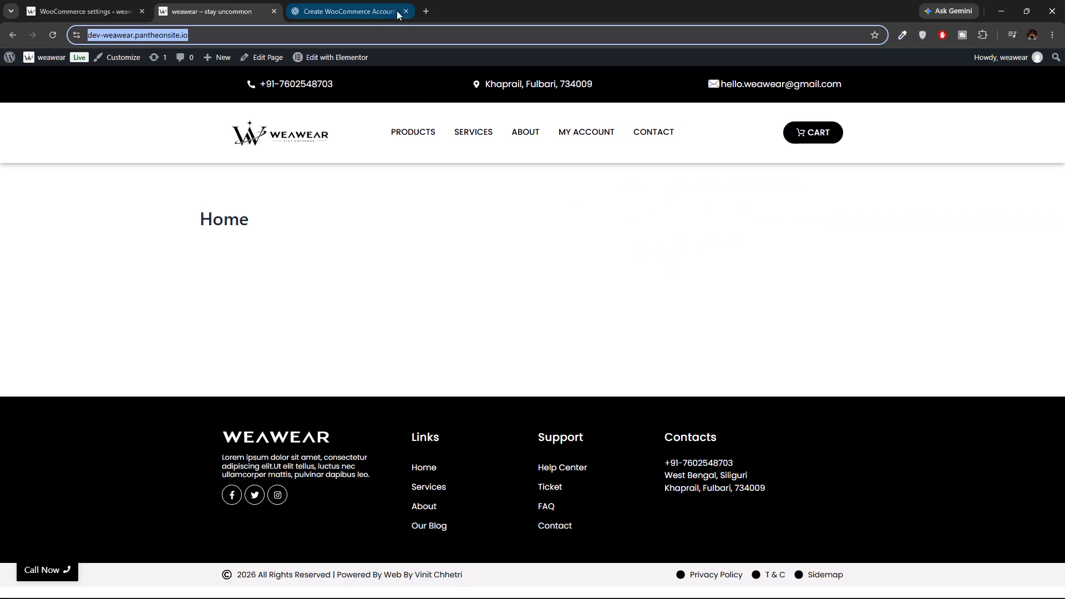
# Look over the browser profile options from a new tab and switch its Google session to the weawear account.
pyautogui.click(426, 12)
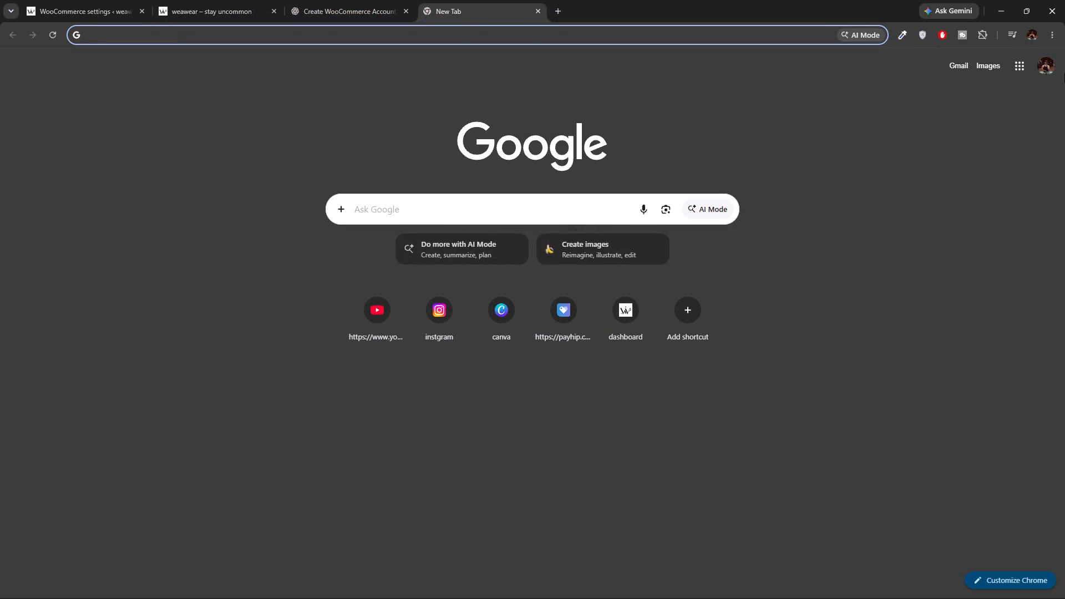
pyautogui.click(1051, 42)
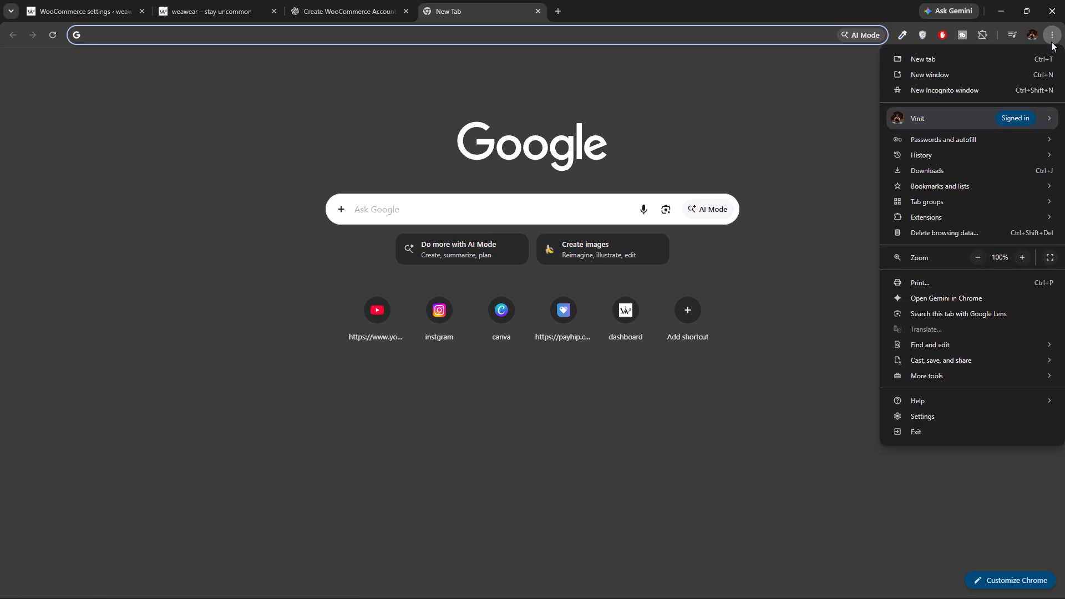
pyautogui.click(1051, 42)
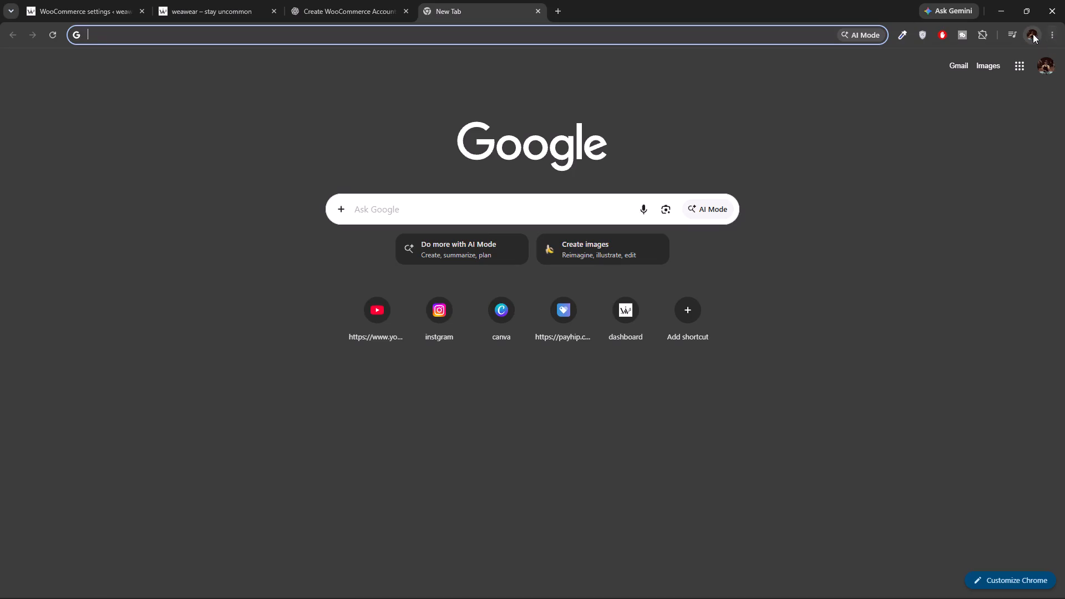
pyautogui.click(1032, 34)
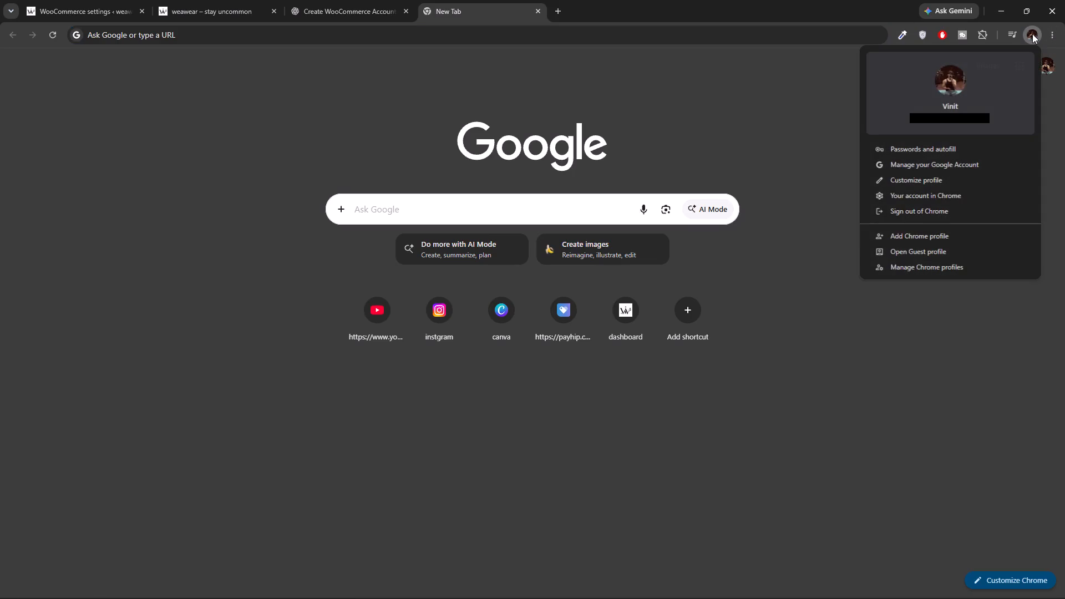
pyautogui.click(753, 131)
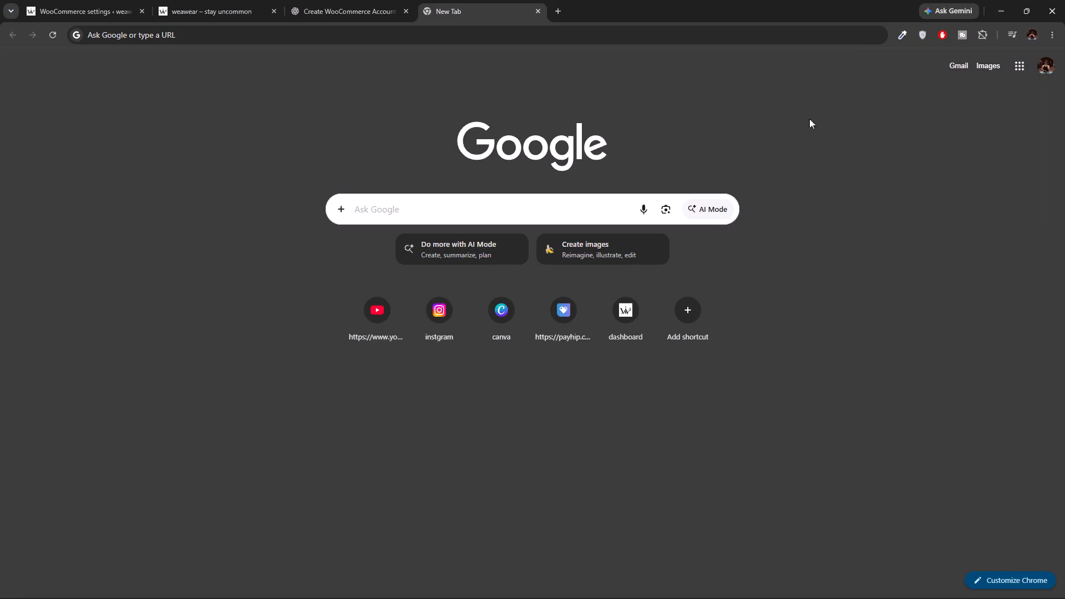
pyautogui.click(1039, 69)
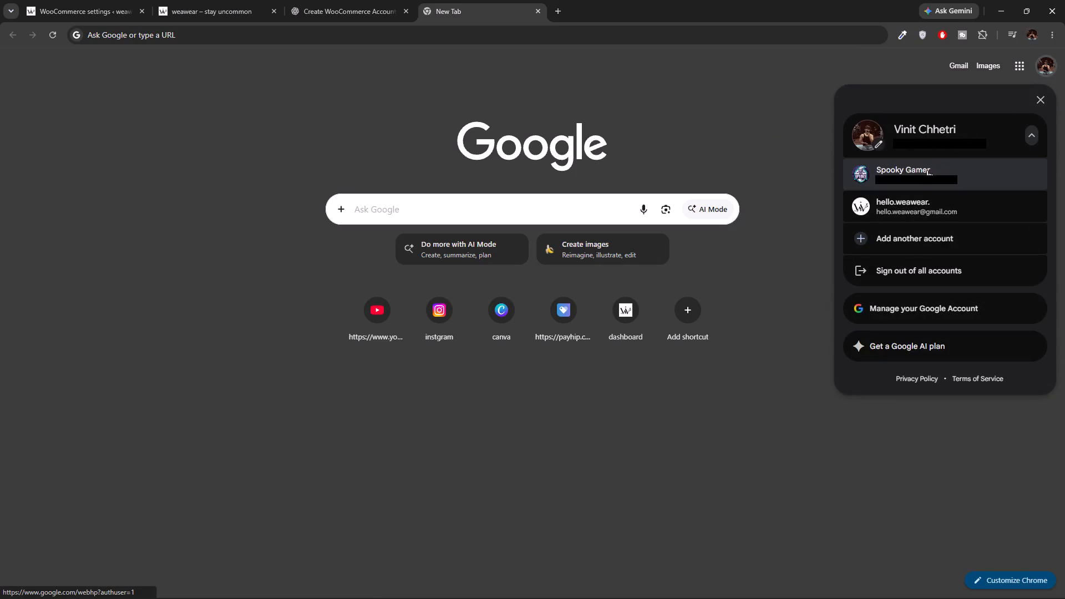
pyautogui.click(1033, 133)
pyautogui.click(1033, 133)
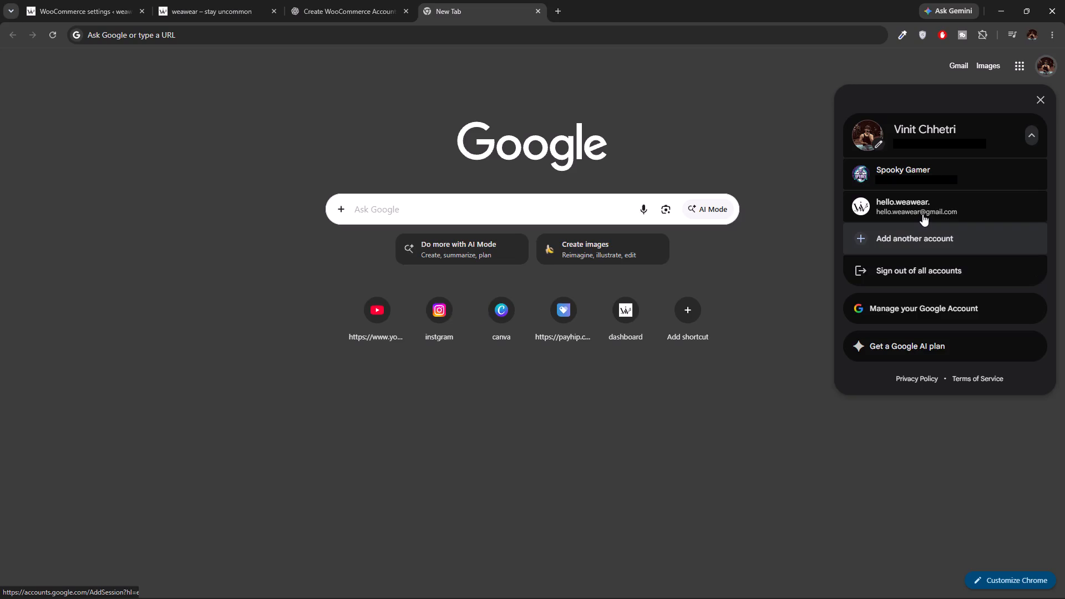
pyautogui.click(922, 214)
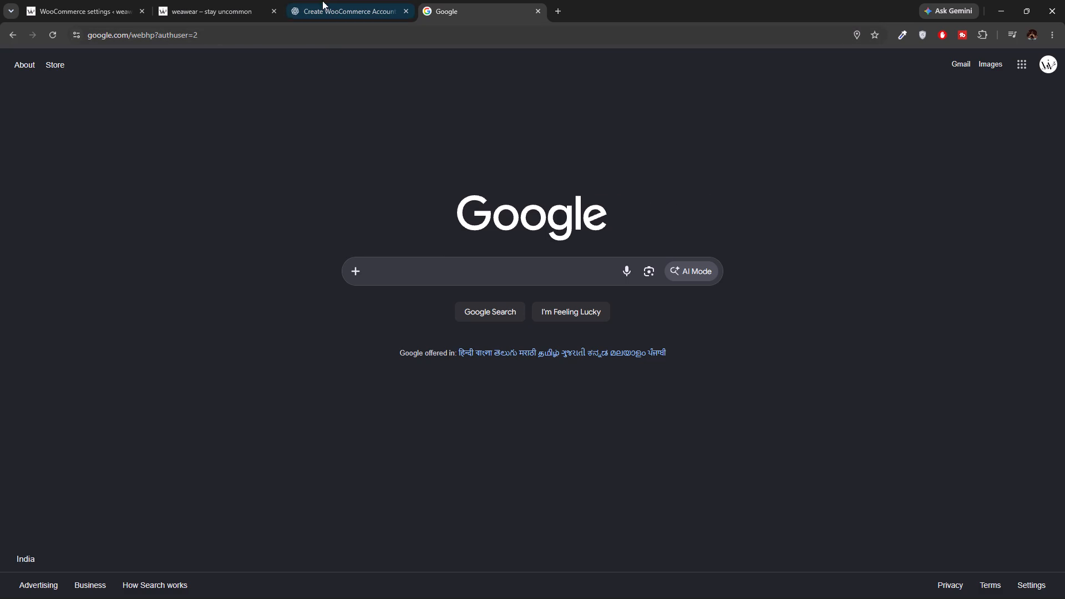
# Return to WooCommerce's advanced settings page.
pyautogui.click(111, 0)
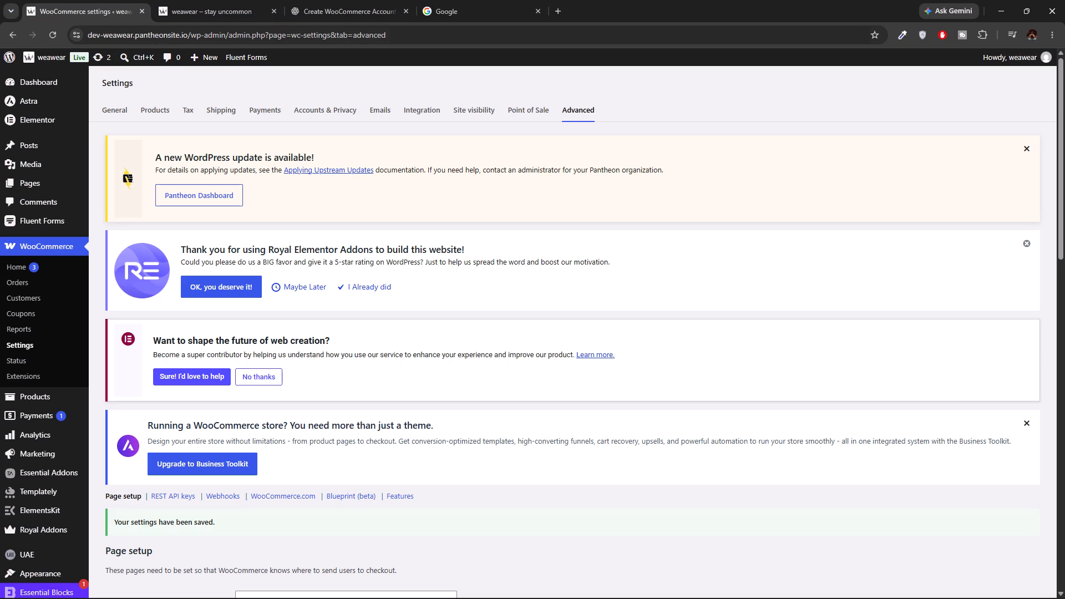
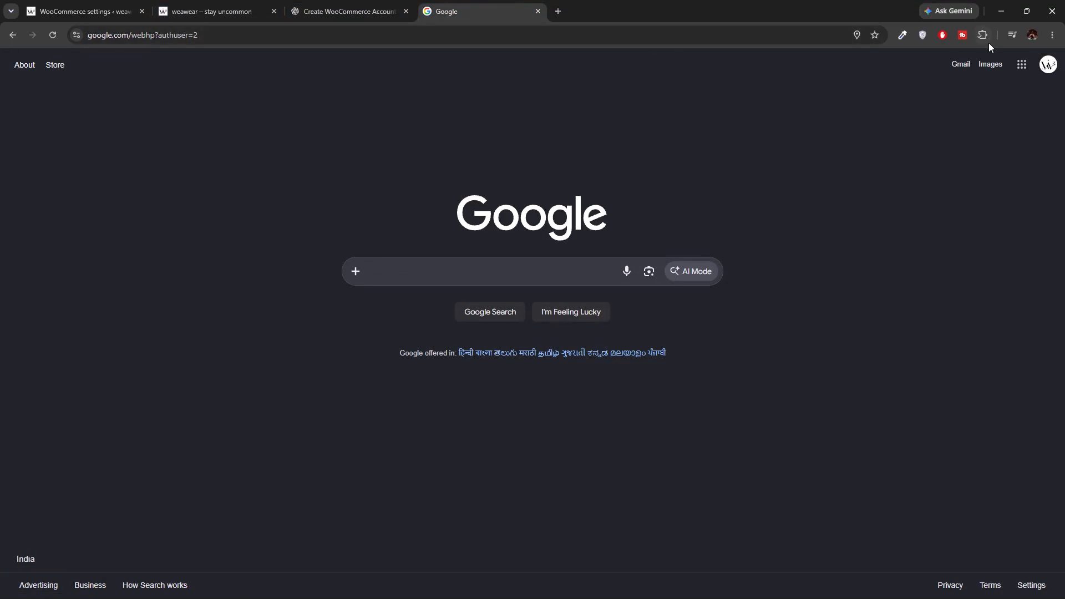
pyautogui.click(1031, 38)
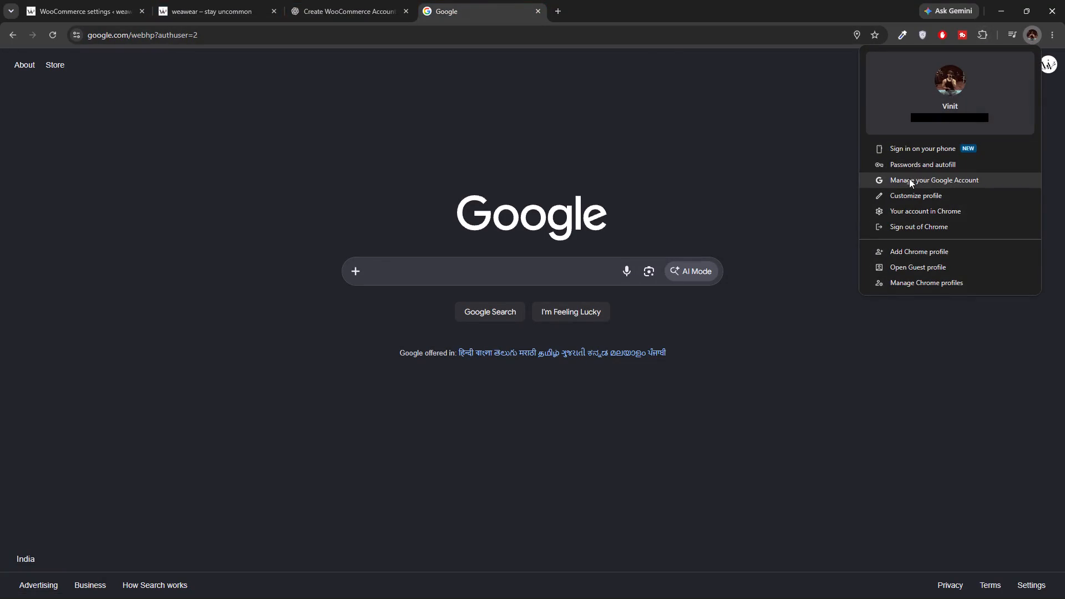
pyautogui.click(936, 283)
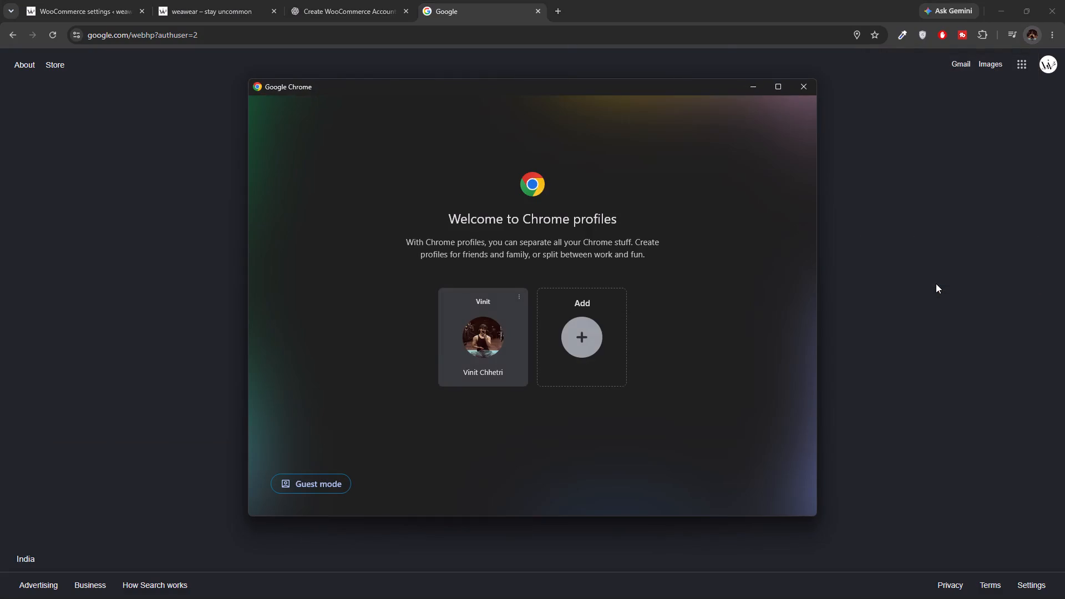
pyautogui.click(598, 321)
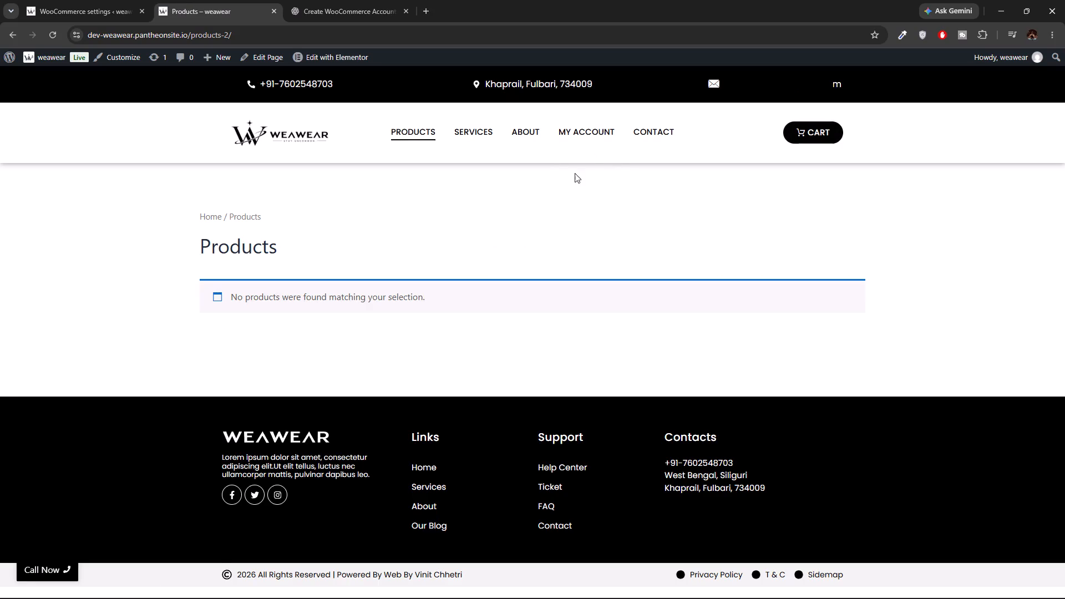
# In the WordPress navigation menu weawear Menu 1, move My Account below Contact and save the menu.
pyautogui.click(37, 0)
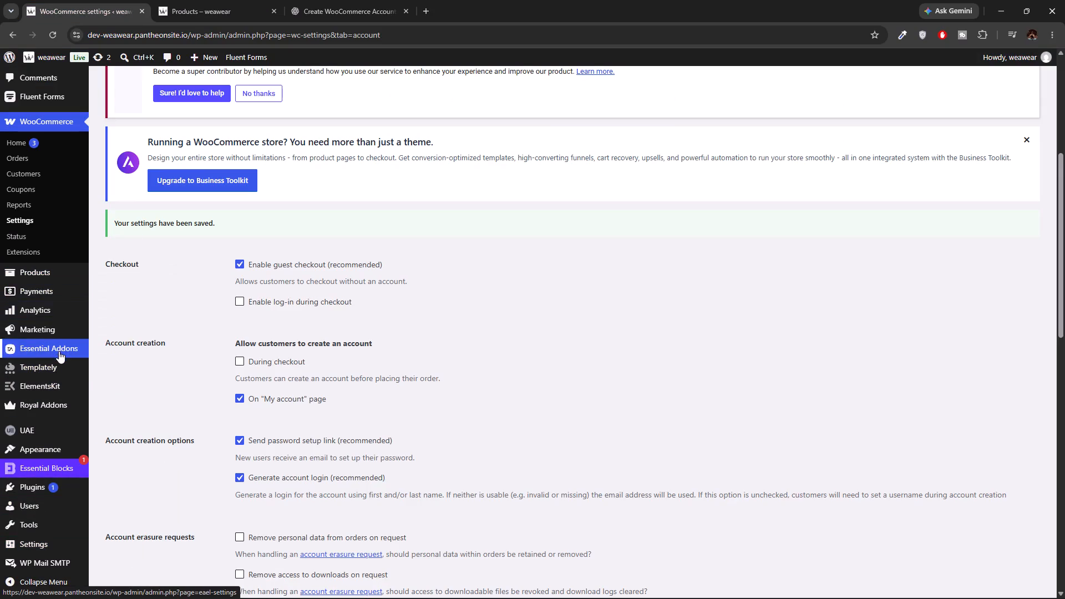
pyautogui.scroll(-5, 27, 509)
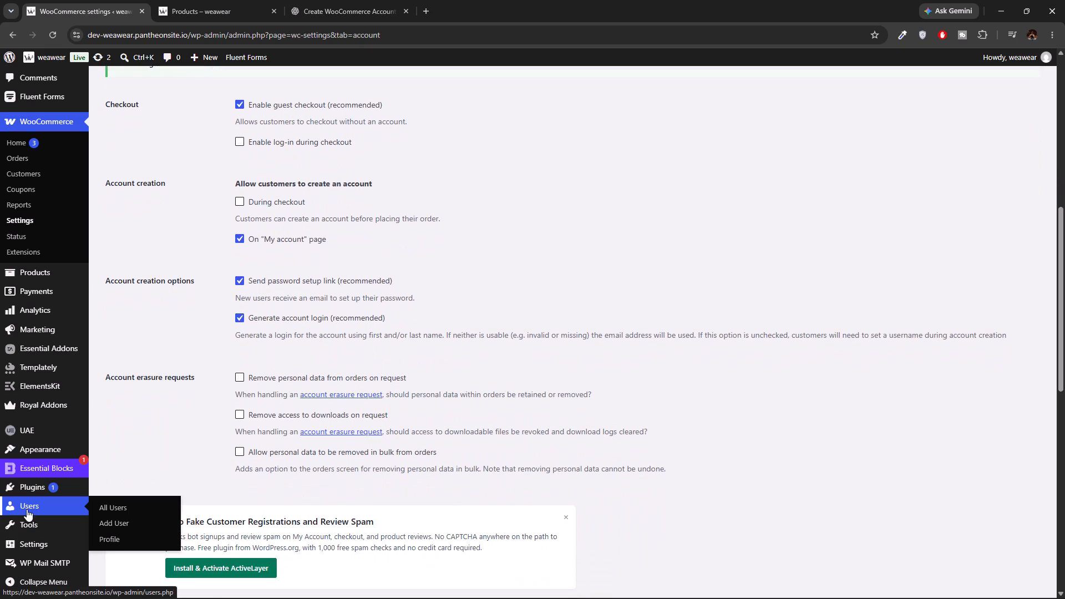
pyautogui.scroll(5, 21, 378)
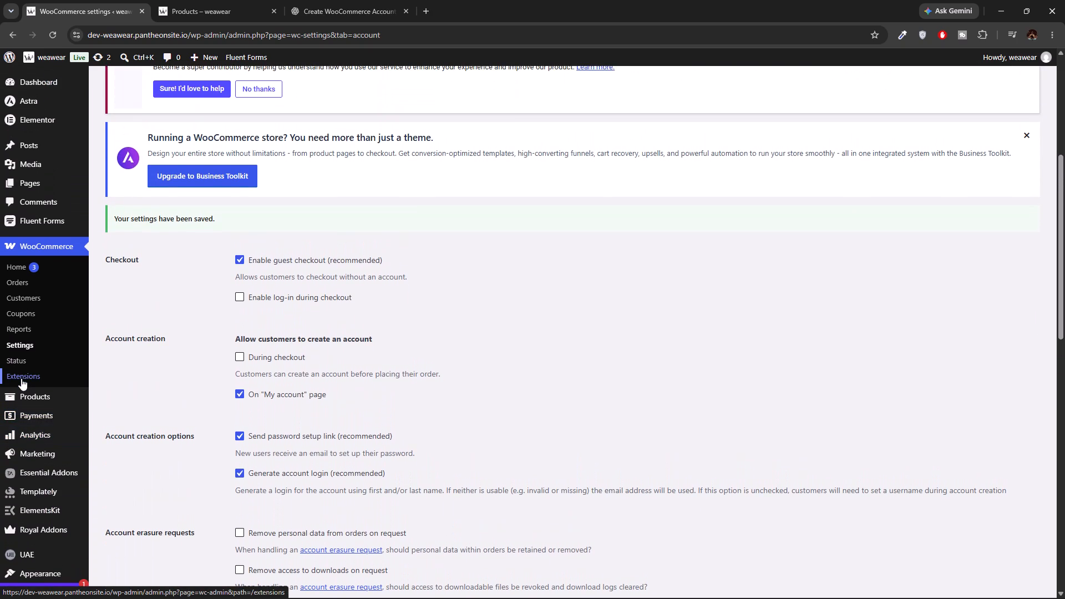
pyautogui.scroll(-2, 21, 378)
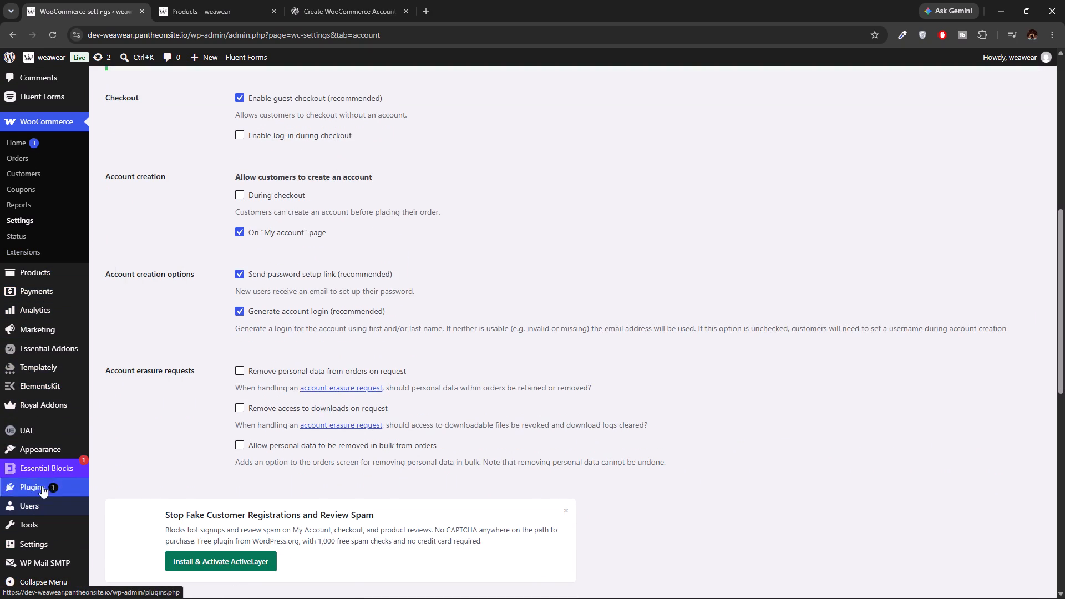
pyautogui.click(49, 450)
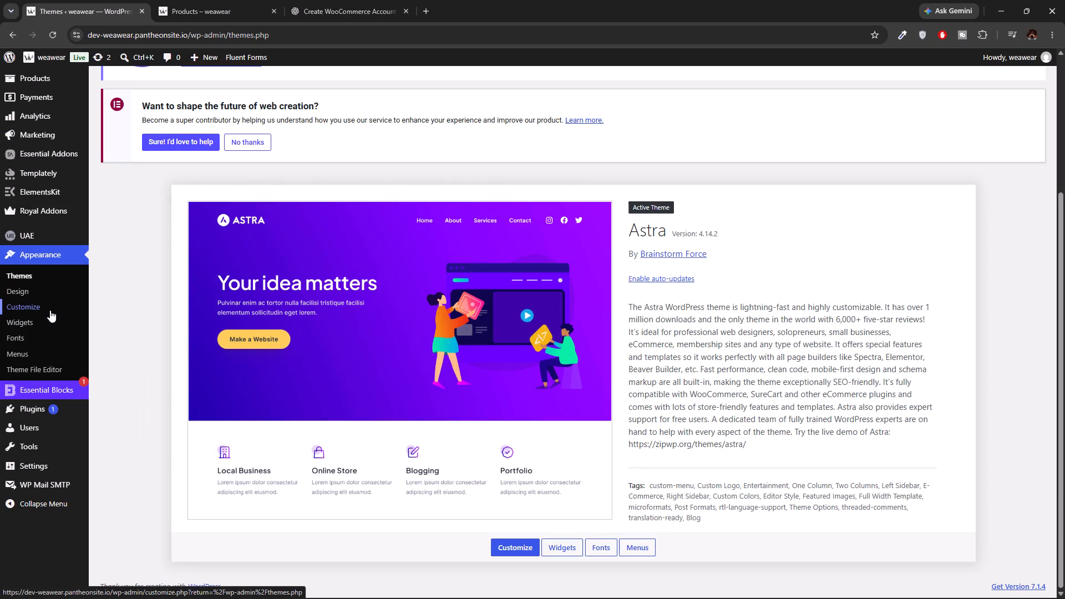
pyautogui.click(21, 354)
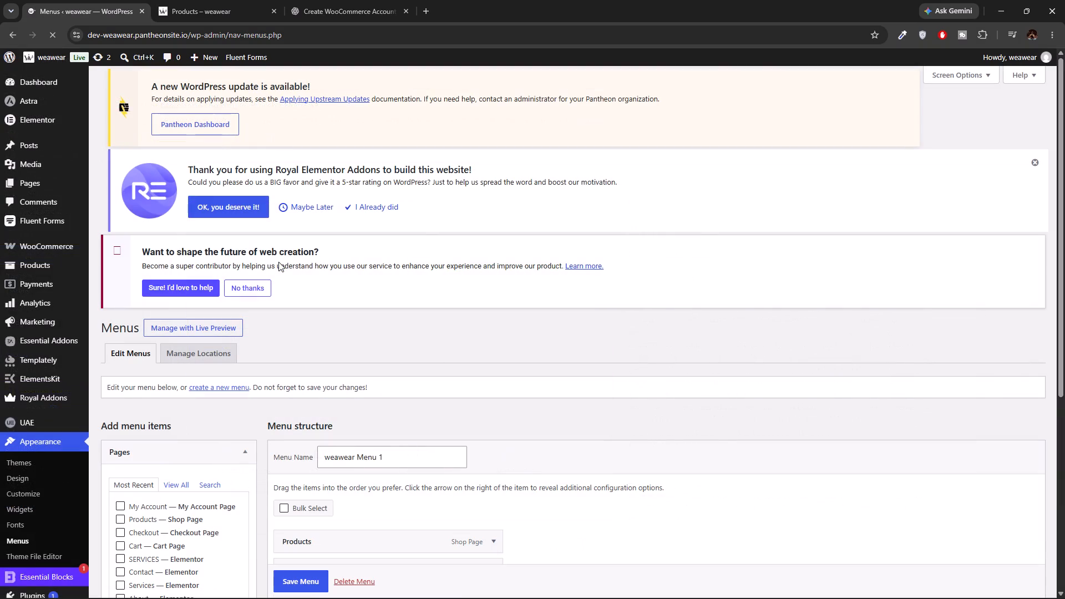
pyautogui.scroll(-4, 313, 404)
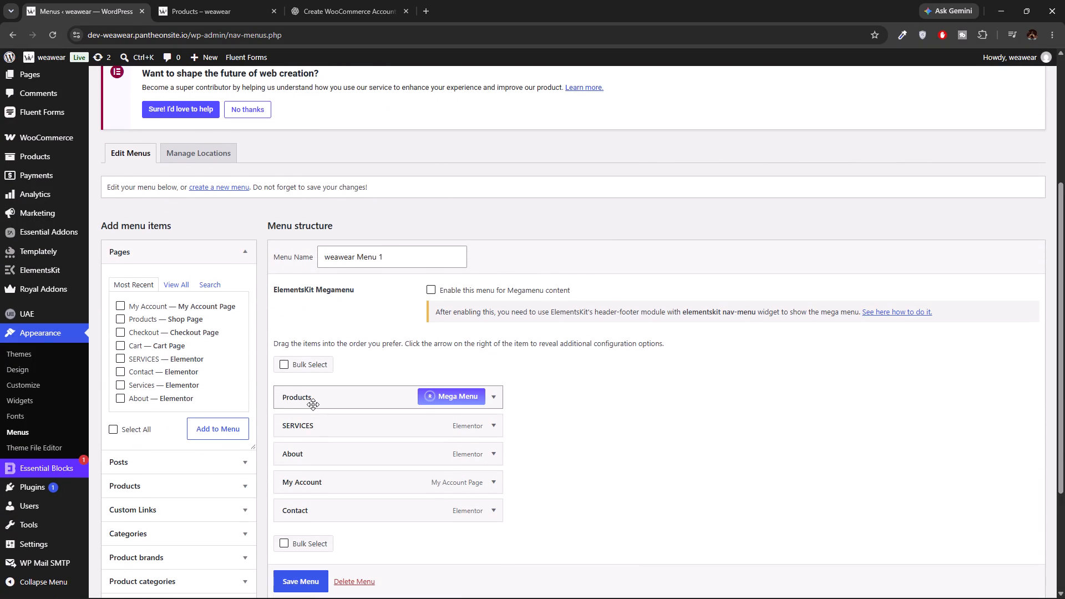
pyautogui.moveTo(313, 485); pyautogui.dragTo(314, 515)
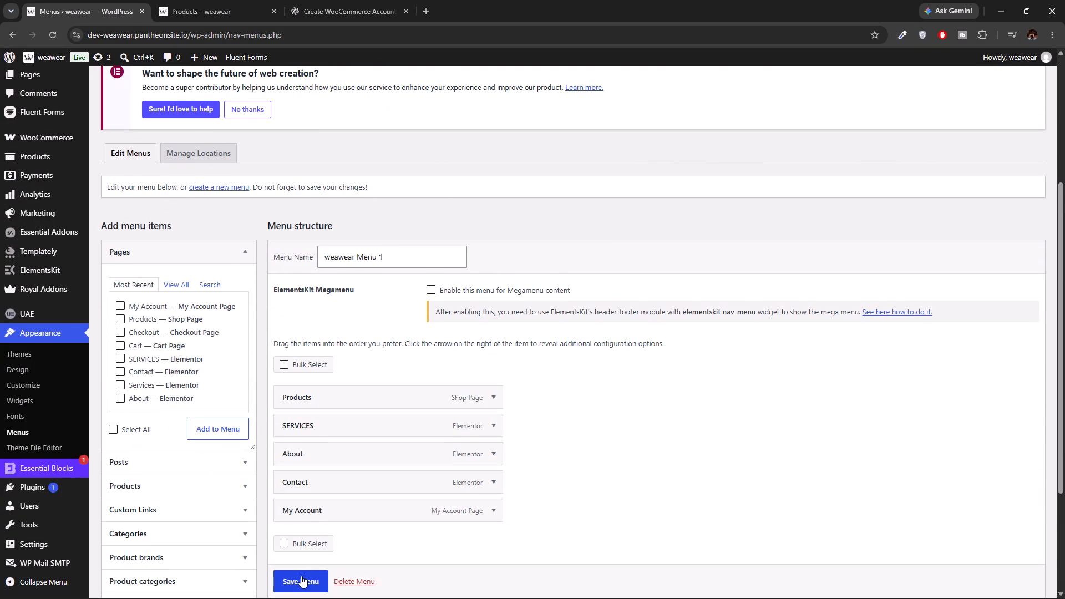
pyautogui.click(301, 576)
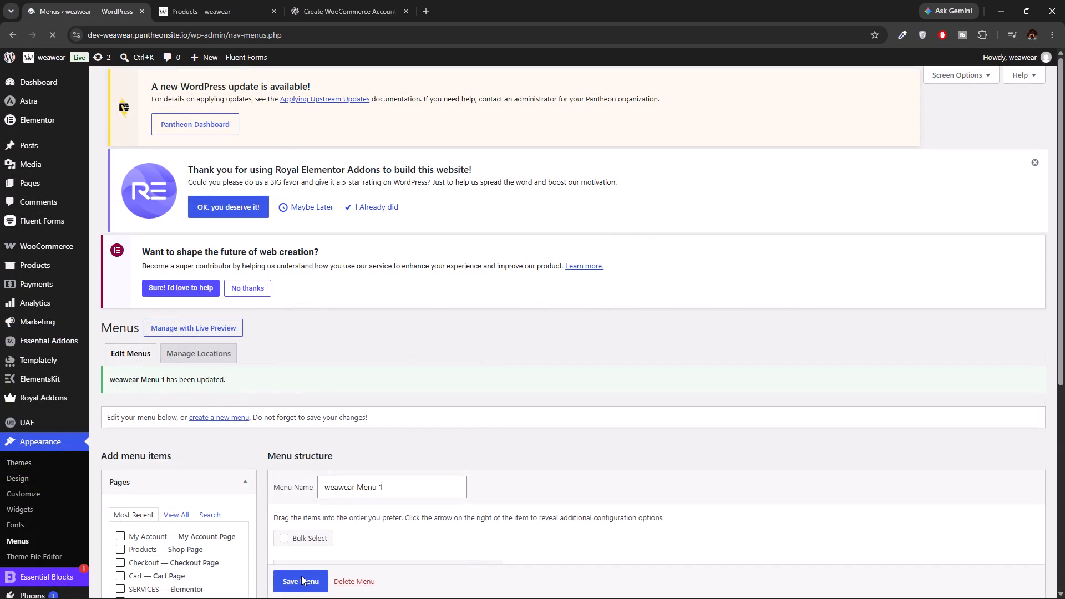
# Copy the link address of the live Cart page from the site's list of pages.
pyautogui.click(43, 181)
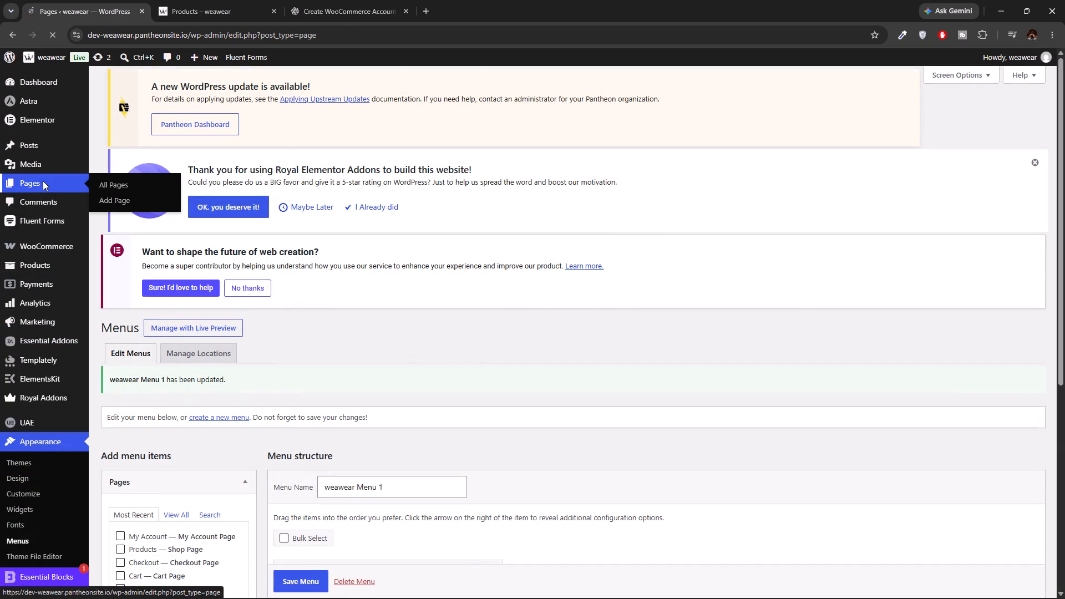
pyautogui.scroll(-1, 152, 420)
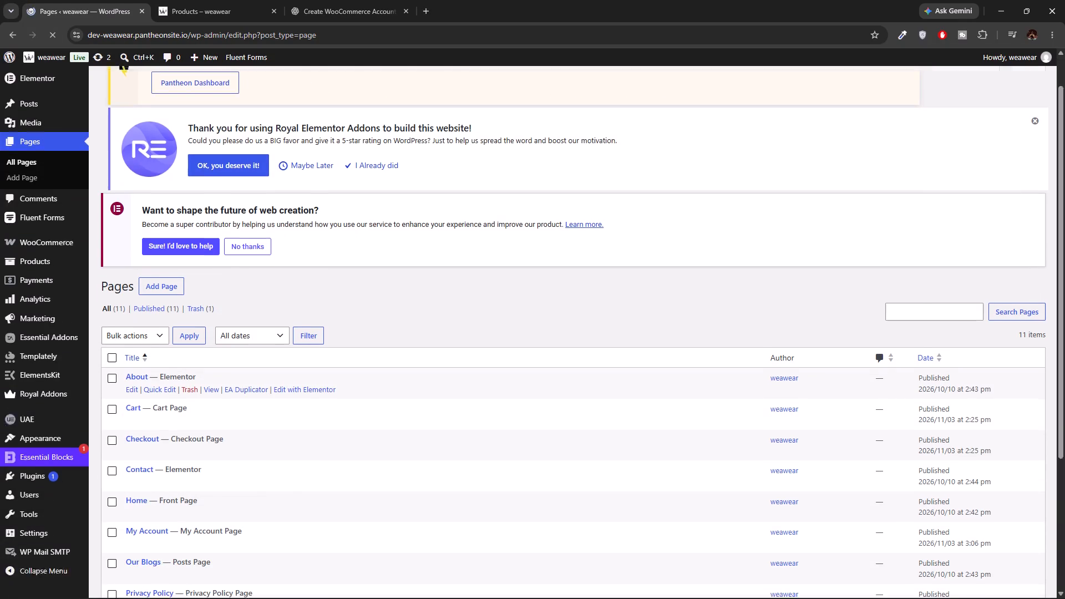
pyautogui.scroll(-1, 152, 420)
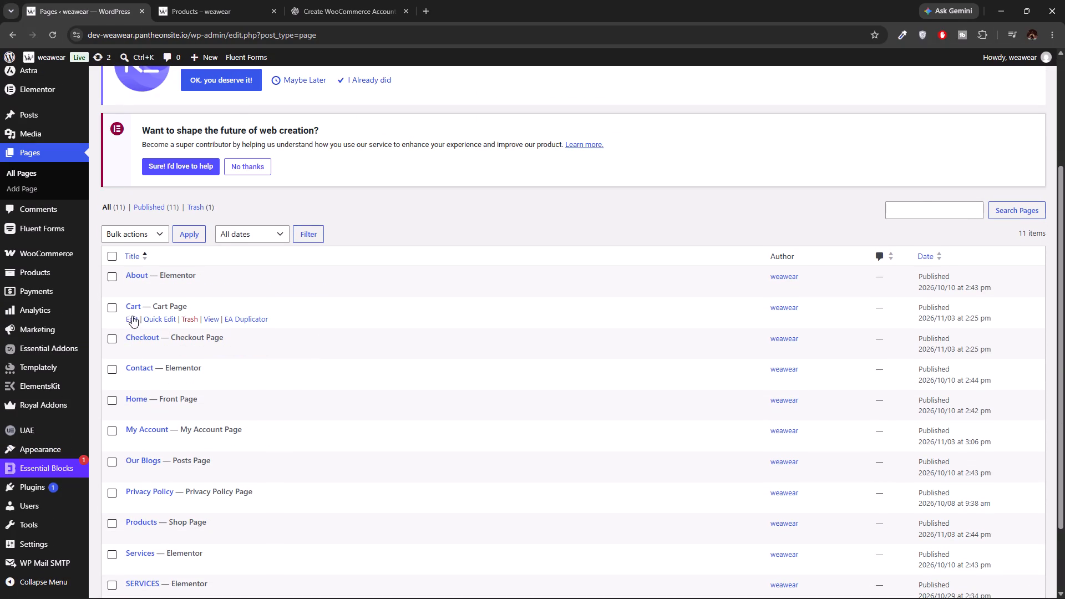
pyautogui.rightClick(216, 317)
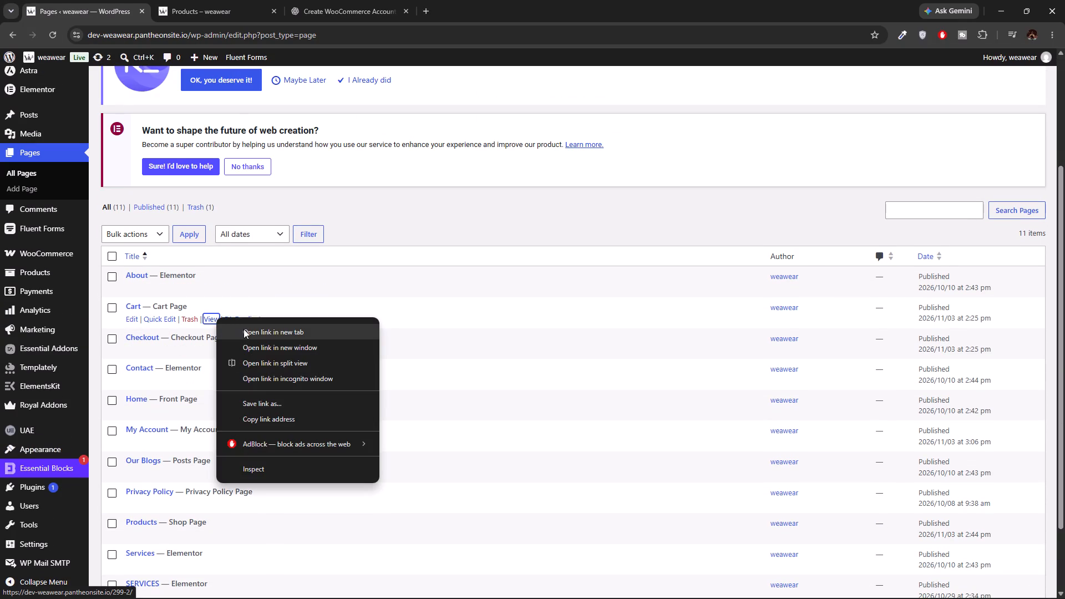
pyautogui.click(245, 421)
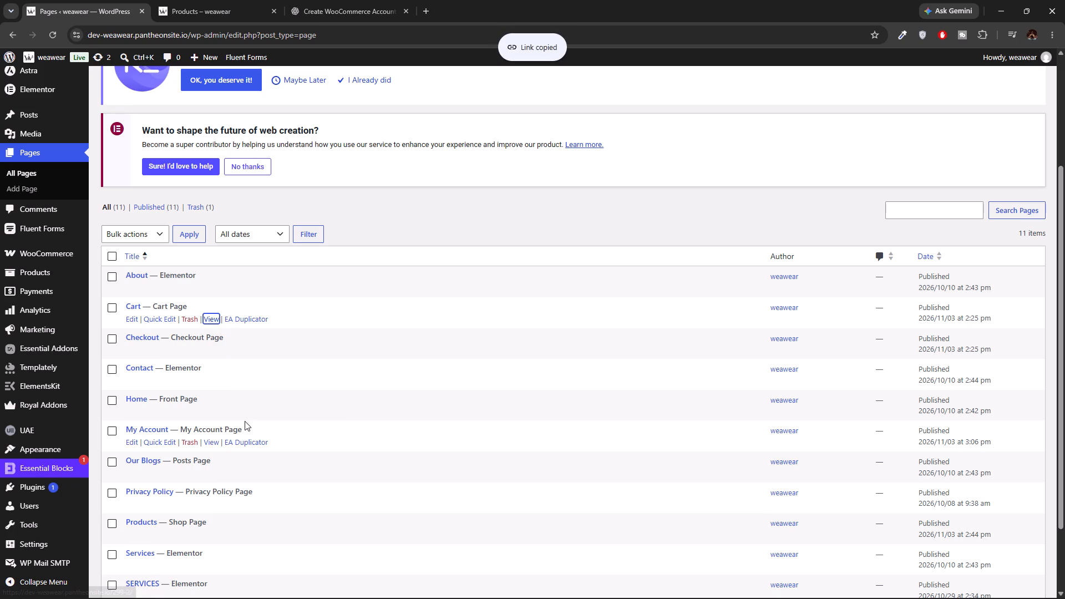
# Go to the live home page, open the Home page for editing and switch it to the Elementor editor.
pyautogui.click(230, 0)
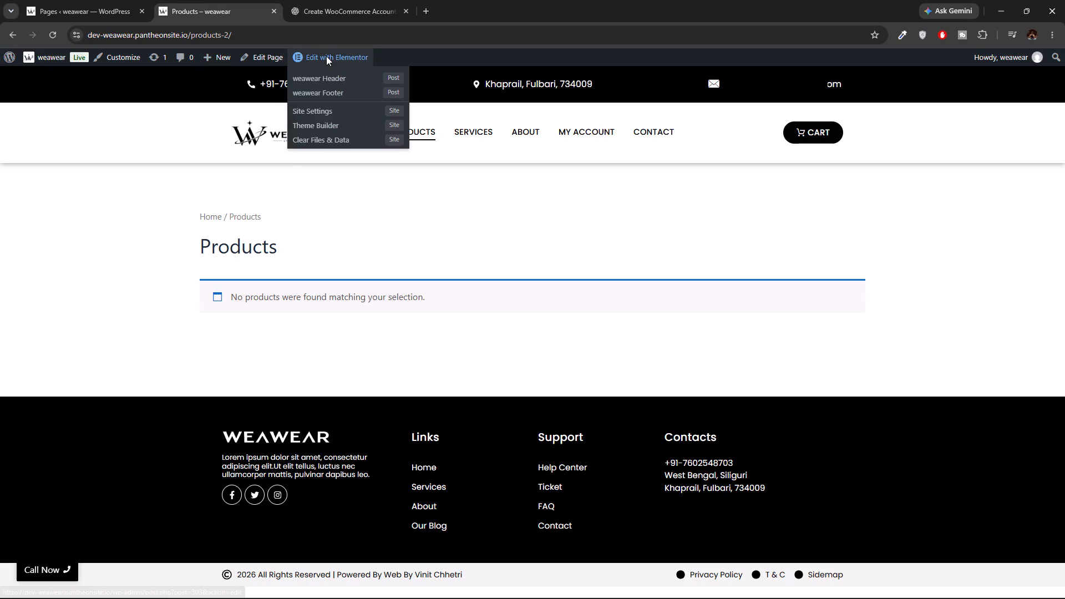
pyautogui.click(253, 133)
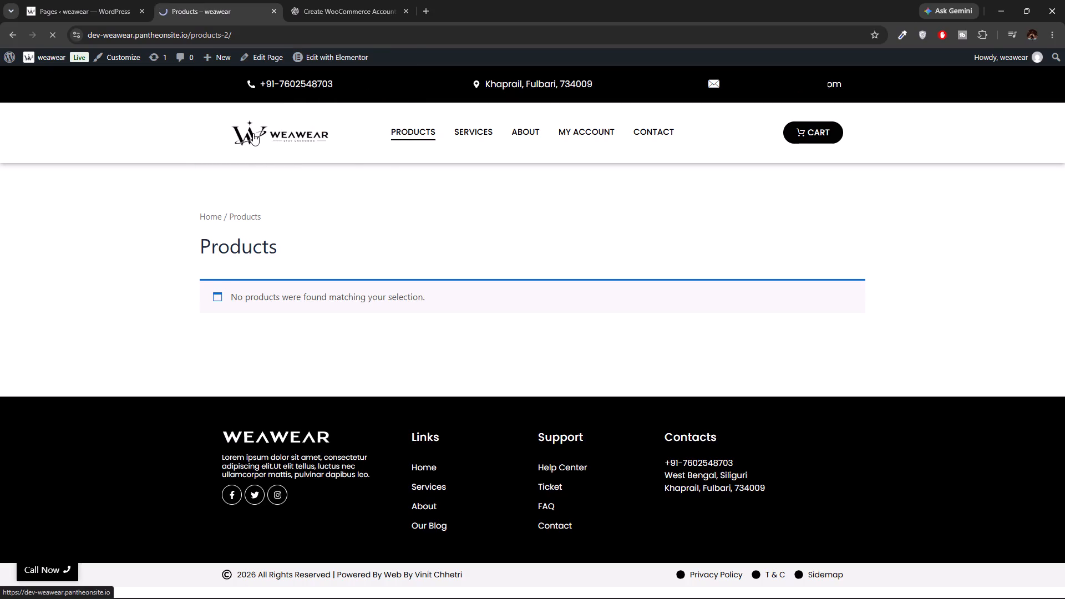
pyautogui.click(253, 57)
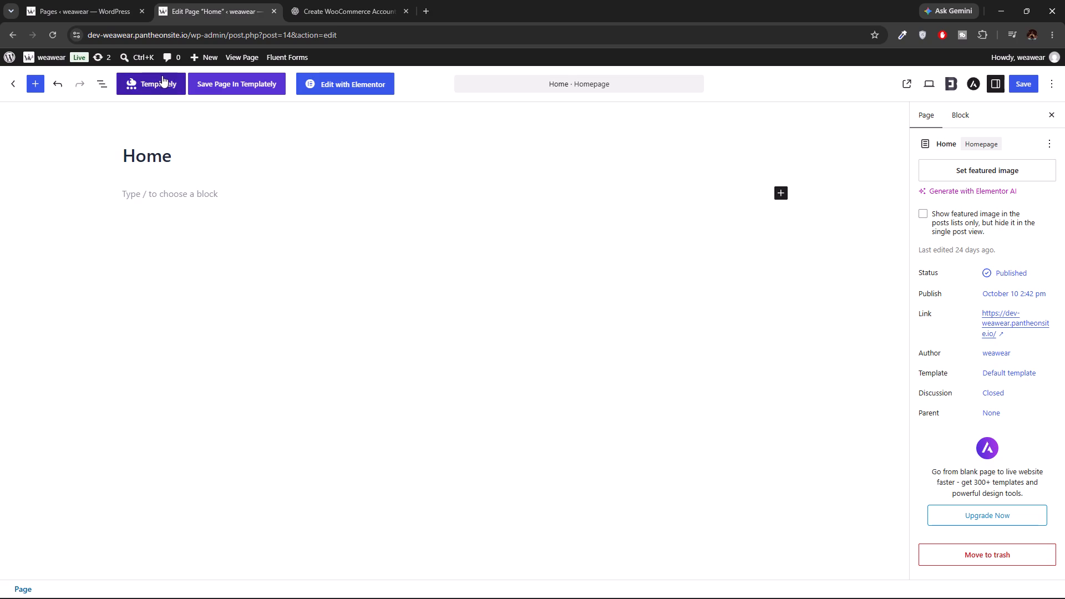
pyautogui.click(366, 88)
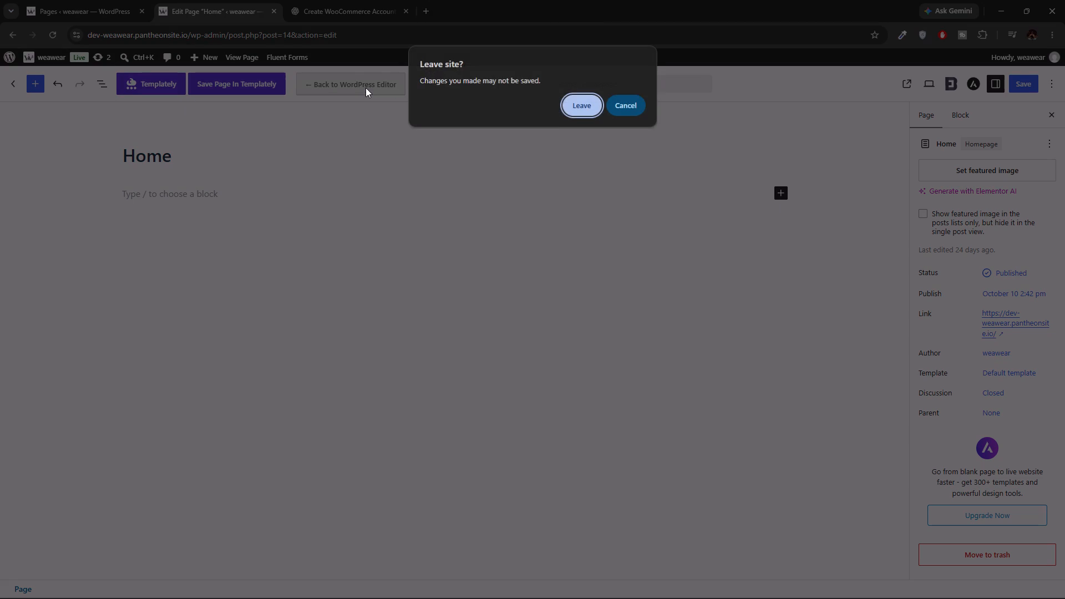